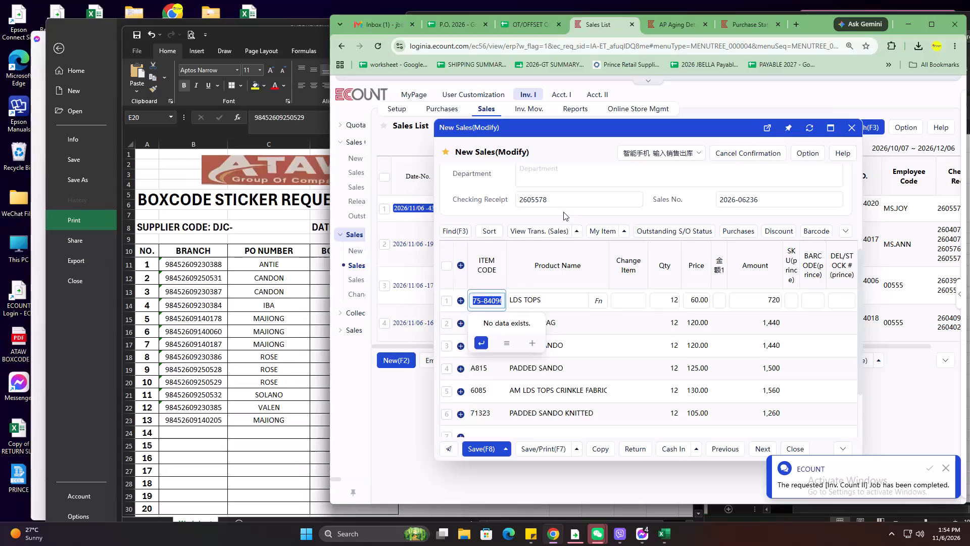
{"action": "left_click", "coordinate": [563, 209]}
{"action": "key", "text": "ctrl+c"}
{"action": "left_click_drag", "start_coordinate": [239, 387], "coordinate": [244, 390]}
{"action": "left_click", "coordinate": [405, 420]}
{"action": "key", "text": "ctrl+v"}
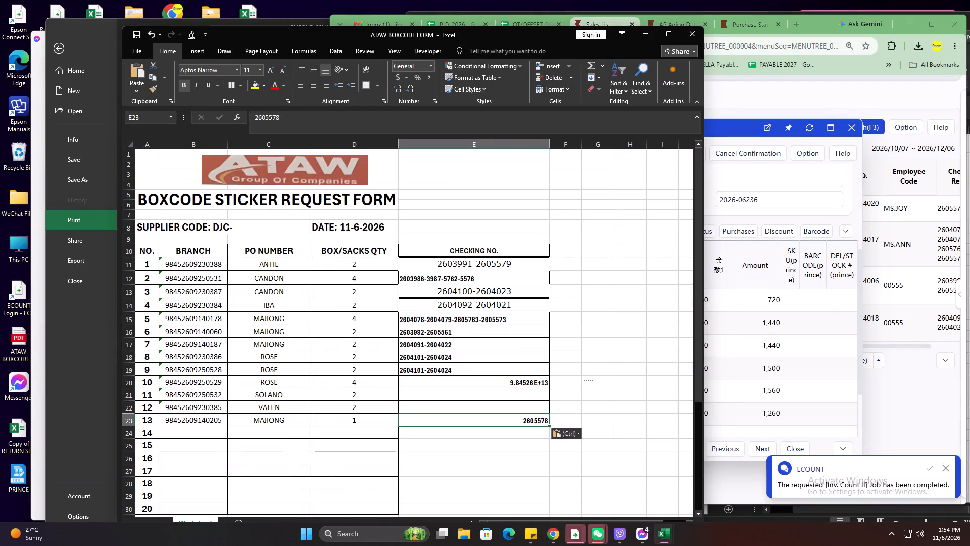
{"action": "left_click", "coordinate": [423, 396]}
{"action": "key", "text": "alt+Tab"}
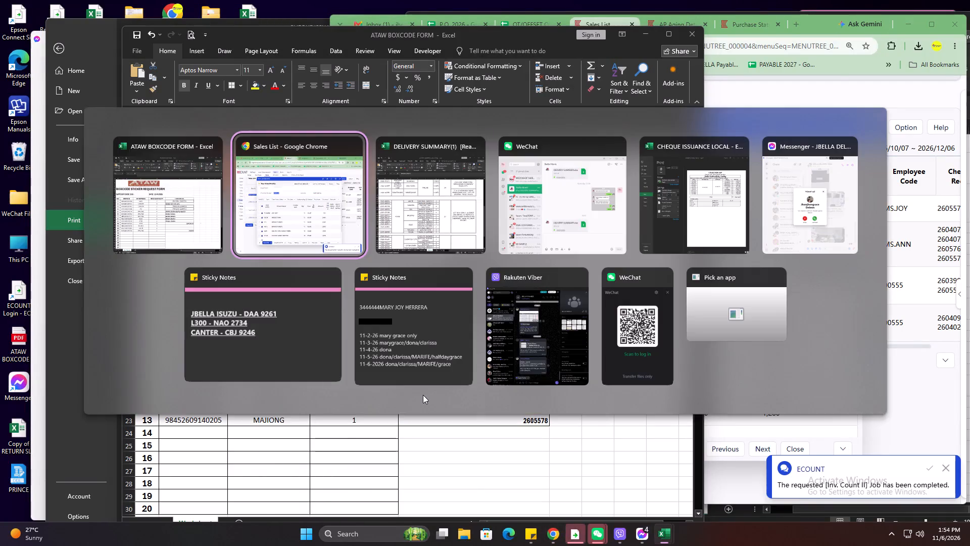
{"action": "key", "text": "alt+Tab"}
{"action": "scroll", "coordinate": [603, 388], "scroll_direction": "down", "scroll_amount": 1}
{"action": "left_click", "coordinate": [674, 309]}
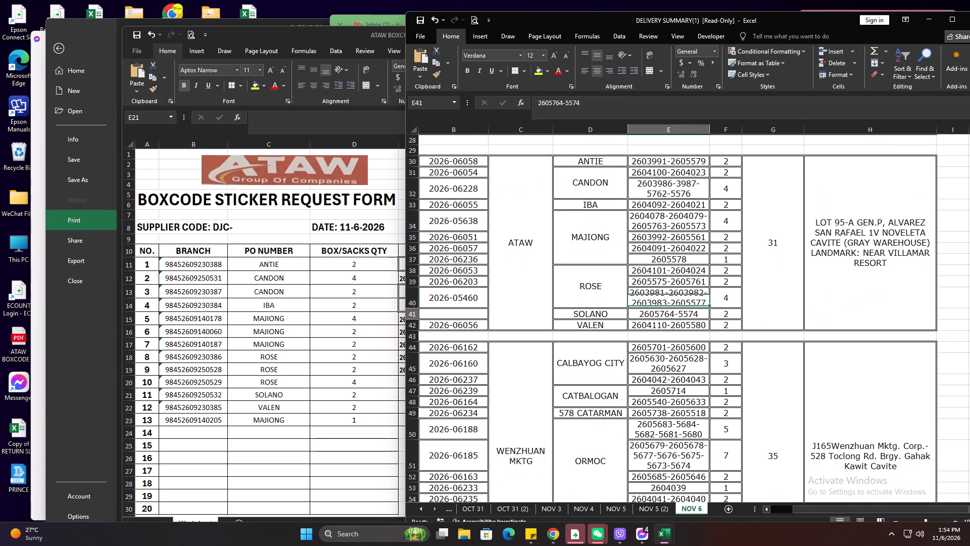
{"action": "key", "text": "ctrl+c"}
{"action": "left_click", "coordinate": [357, 328]}
{"action": "key", "text": "ctrl+v"}
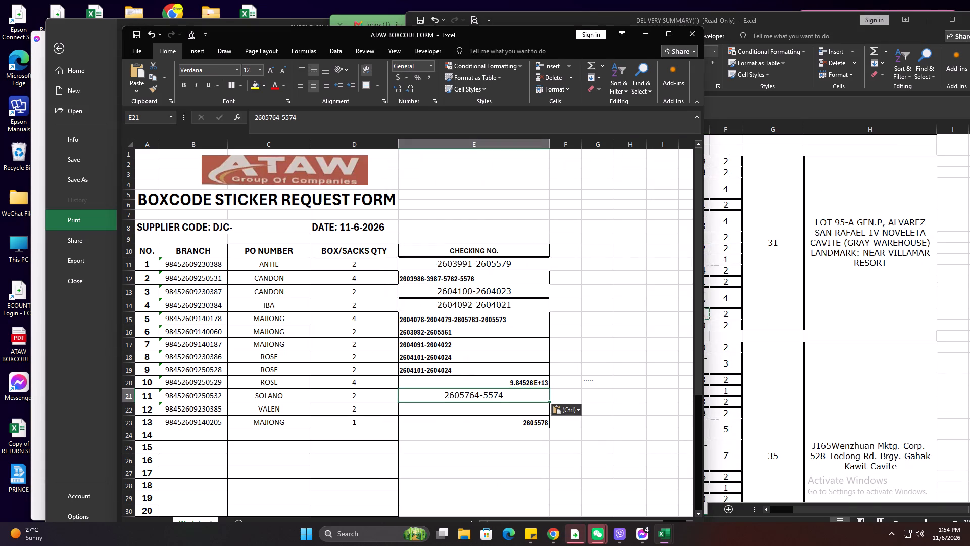
{"action": "left_click", "coordinate": [790, 327]}
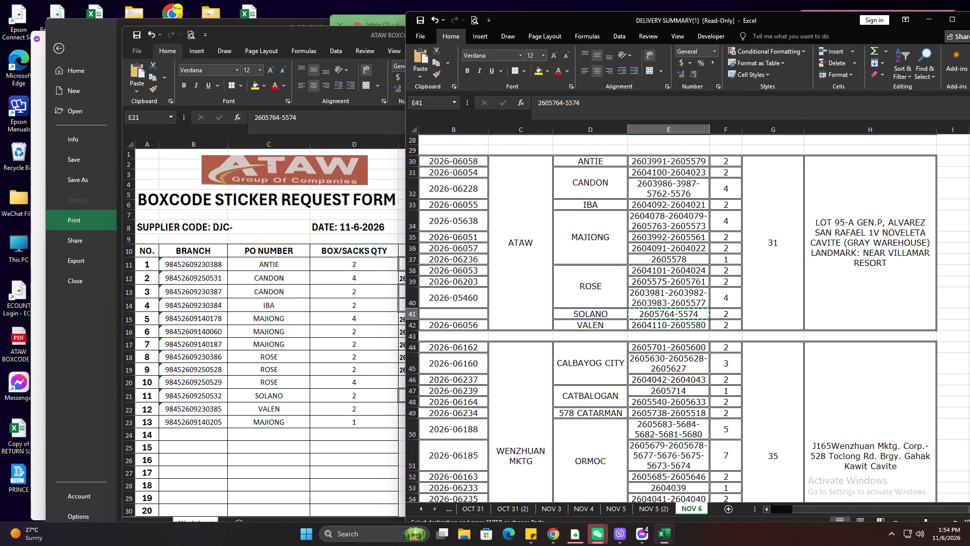
{"action": "left_click", "coordinate": [687, 329]}
{"action": "key", "text": "ctrl+c"}
{"action": "left_click", "coordinate": [288, 405]}
{"action": "left_click", "coordinate": [457, 411]}
{"action": "key", "text": "ctrl+v"}
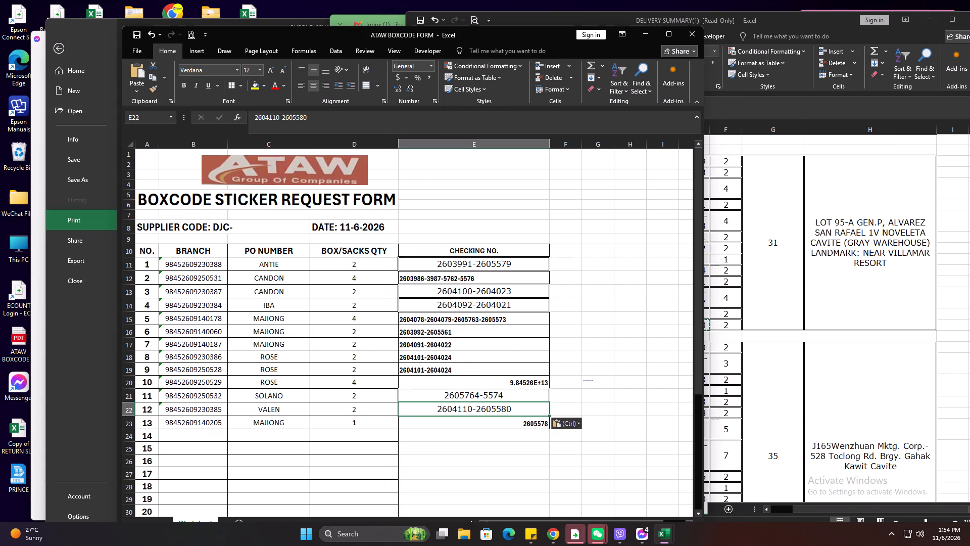
Format the CHECKING NO. cells of entries 1 to 13 as Number with 0 decimal places.
{"action": "left_click_drag", "start_coordinate": [462, 265], "coordinate": [453, 421]}
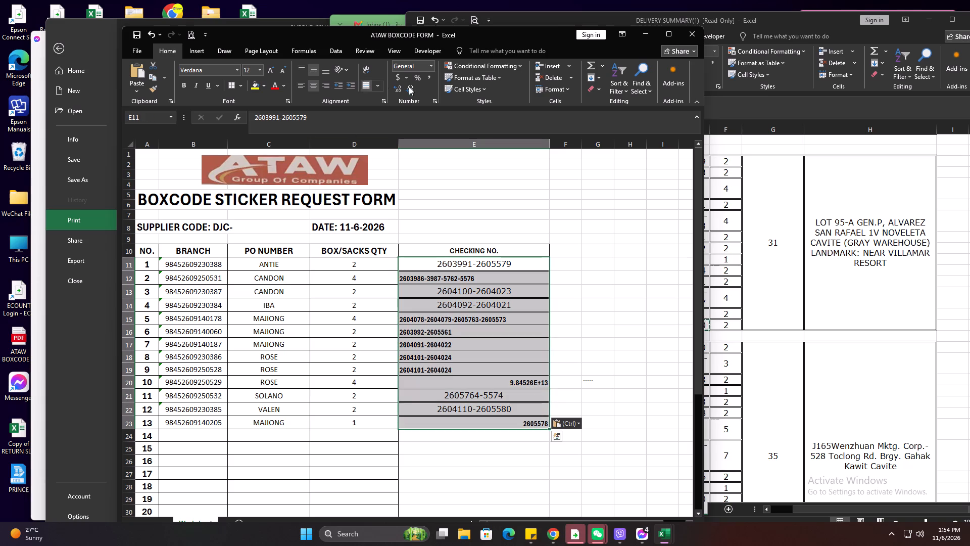
{"action": "left_click", "coordinate": [432, 64]}
{"action": "left_click", "coordinate": [426, 111]}
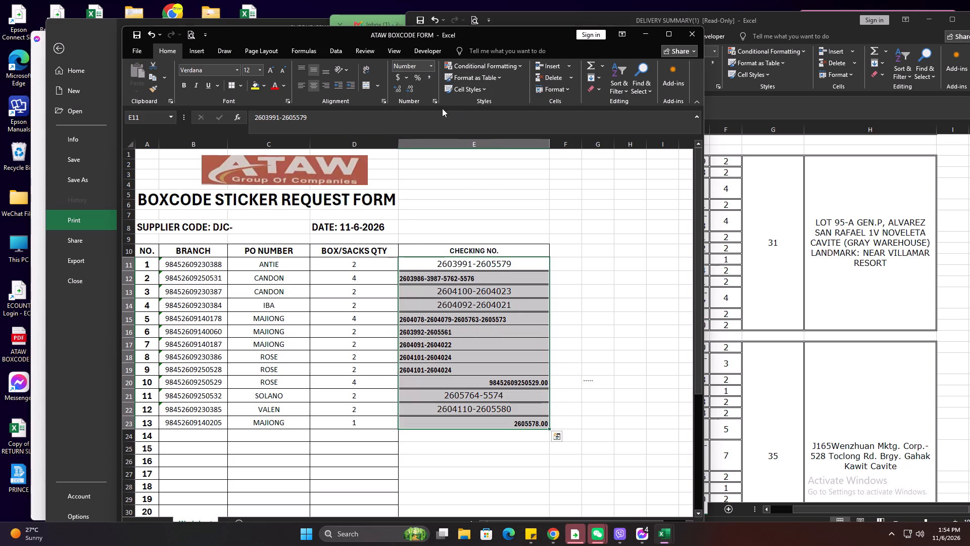
{"action": "left_click", "coordinate": [437, 102]}
{"action": "double_click", "coordinate": [495, 229]}
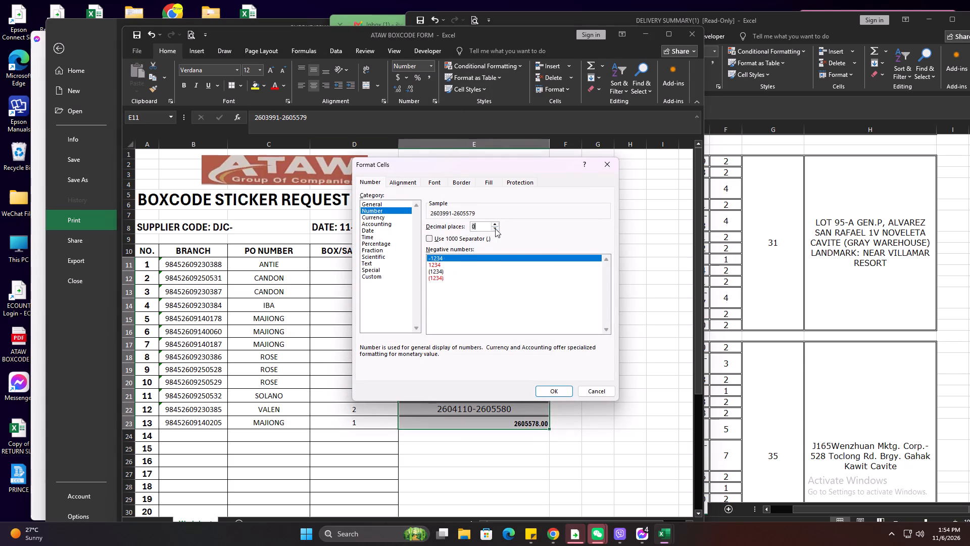
{"action": "left_click", "coordinate": [553, 394]}
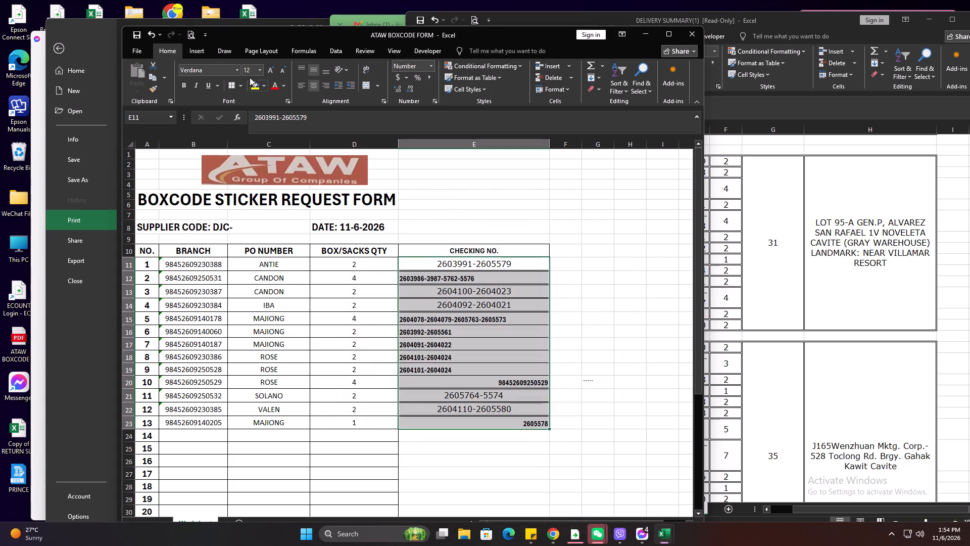
Set the font of the selected checking numbers to Calibri, size 12.
{"action": "left_click", "coordinate": [236, 71]}
{"action": "key", "text": "c"}
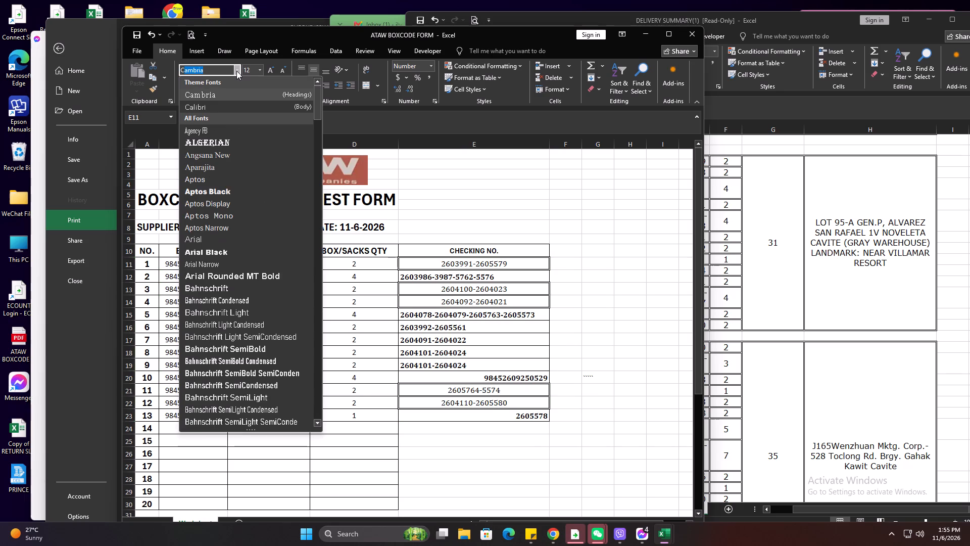
{"action": "key", "text": "a"}
{"action": "left_click", "coordinate": [233, 106]}
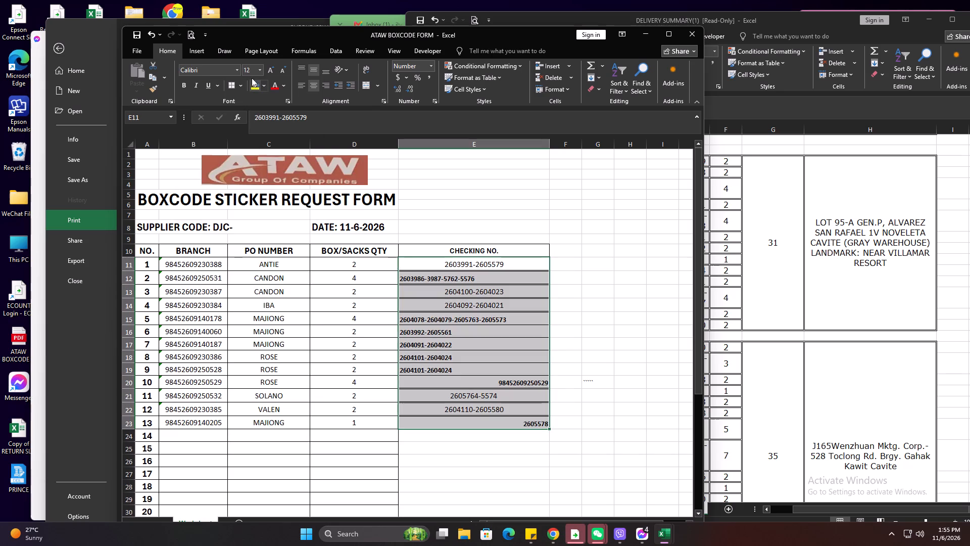
{"action": "left_click", "coordinate": [262, 72]}
{"action": "left_click", "coordinate": [249, 118]}
Left-align the selected checking numbers, remove their bold formatting and reapply font size 12.
{"action": "left_click", "coordinate": [305, 86]}
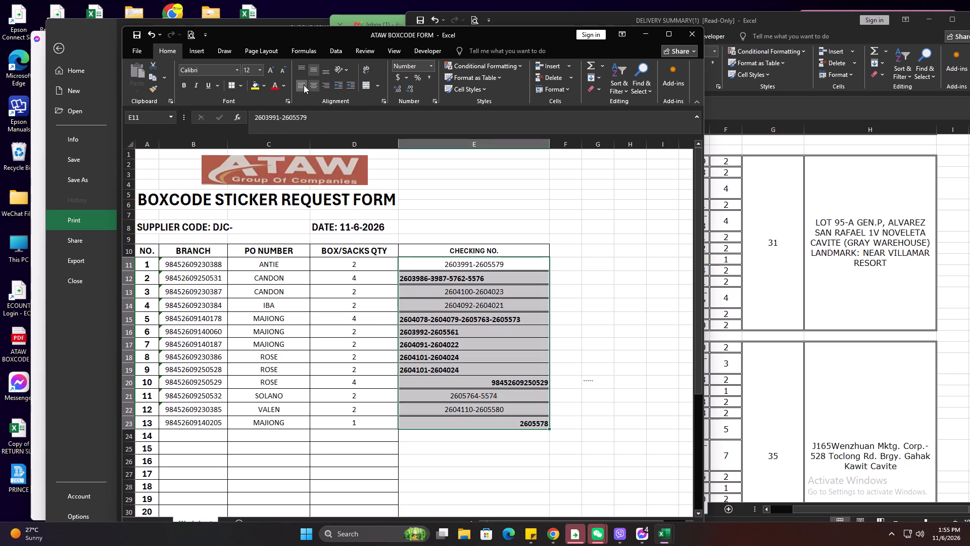
{"action": "double_click", "coordinate": [183, 81]}
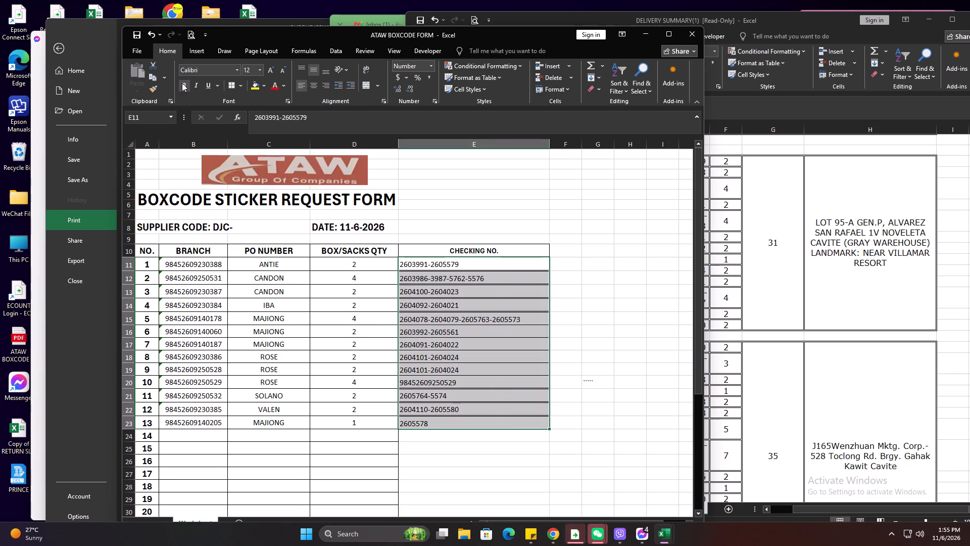
{"action": "left_click", "coordinate": [263, 73]}
{"action": "left_click", "coordinate": [249, 120]}
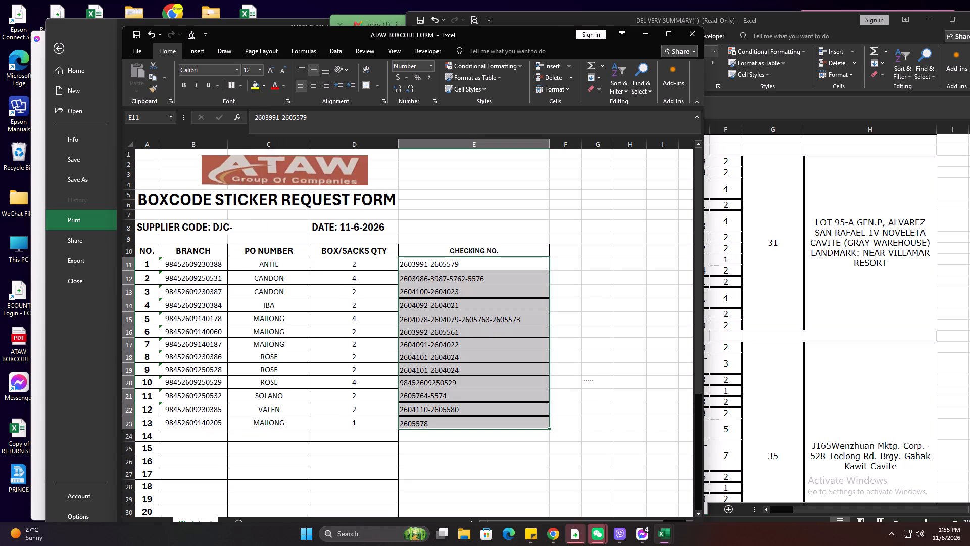
Narrow the CHECKING NO. column and the BOX/SACKS QTY column of the sticker request table.
{"action": "left_click", "coordinate": [403, 383]}
{"action": "left_click_drag", "start_coordinate": [550, 146], "coordinate": [519, 149]}
{"action": "left_click", "coordinate": [552, 296]}
{"action": "left_click_drag", "start_coordinate": [397, 145], "coordinate": [371, 146]}
{"action": "left_click", "coordinate": [280, 407]}
Capture a screen snip of the request table from the header row down to entry 13, spanning NO. through CHECKING NO.
{"action": "key", "text": "shift+super+s"}
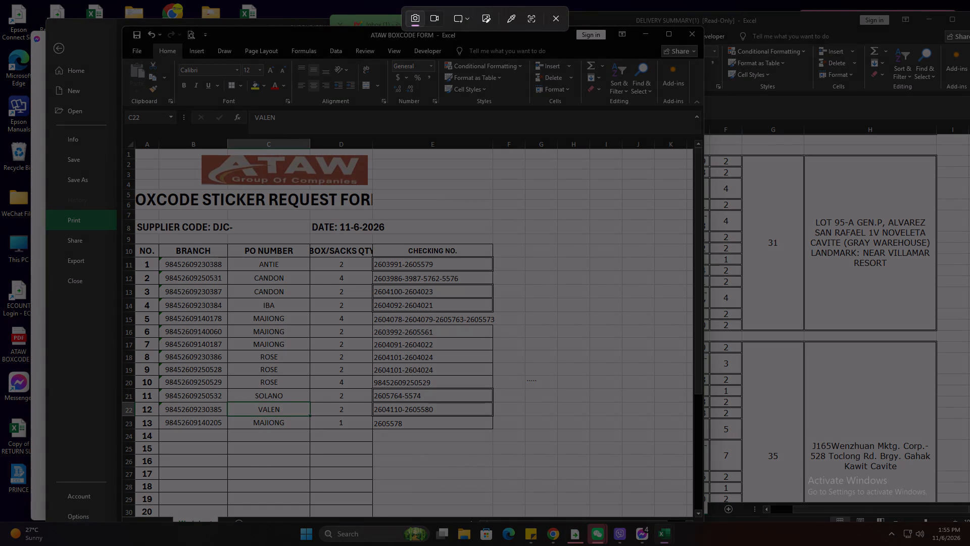
{"action": "left_click_drag", "start_coordinate": [136, 244], "coordinate": [490, 423]}
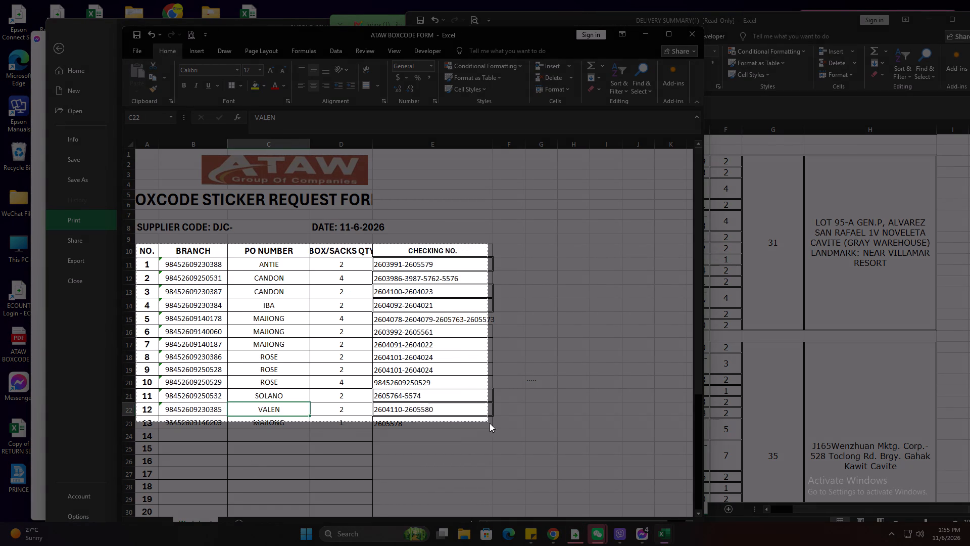
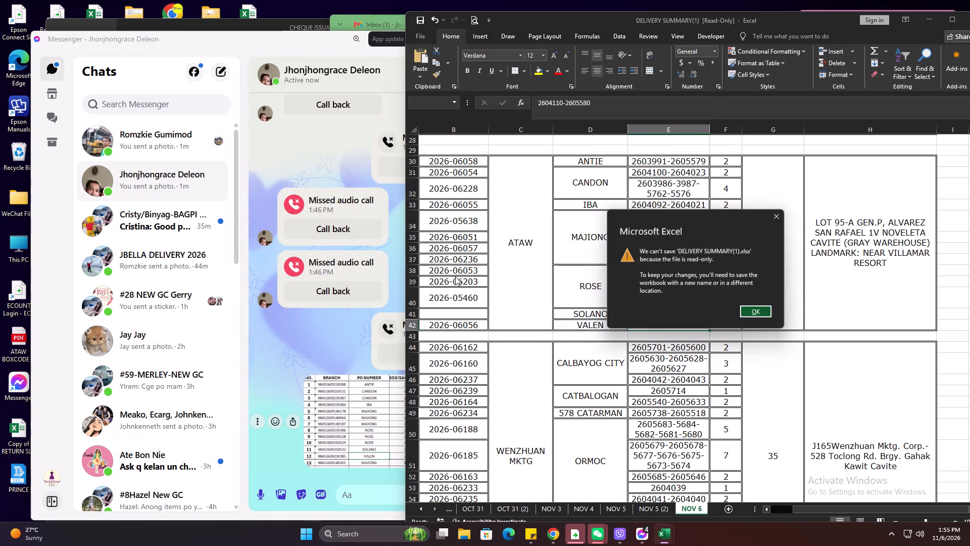
Start saving the read-only DELIVERY SUMMARY(1) workbook as a copy, choosing Downloads as the destination folder.
{"action": "left_click", "coordinate": [768, 305]}
{"action": "left_click", "coordinate": [762, 311]}
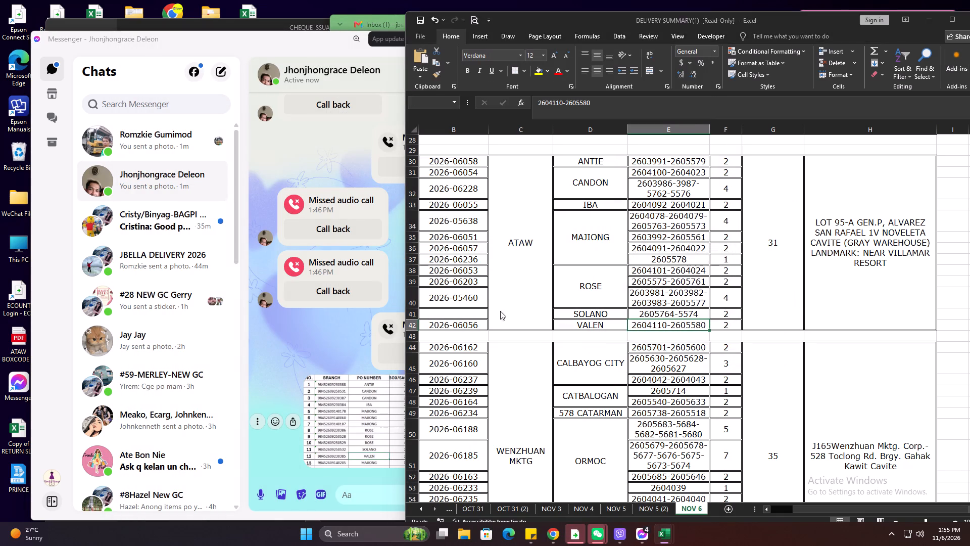
{"action": "scroll", "coordinate": [452, 176], "scroll_direction": "up", "scroll_amount": 4}
{"action": "left_click", "coordinate": [455, 159]}
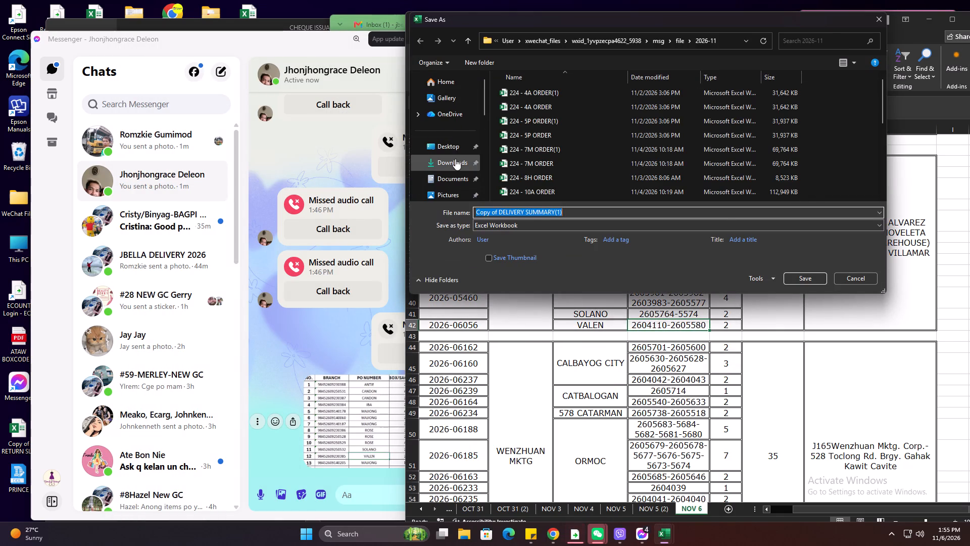
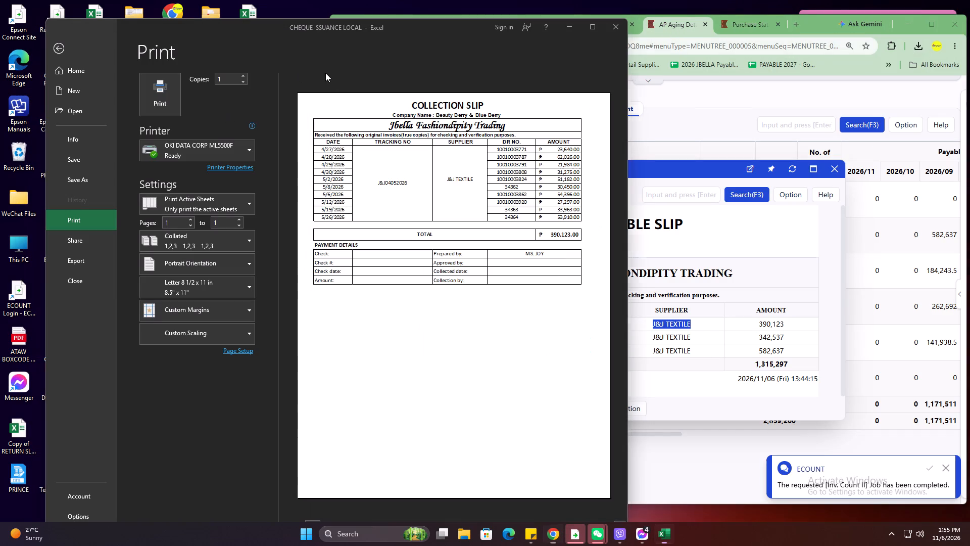
Print one copy of the J&J TEXTILE collection slip in portrait orientation on the OKI DATA CORP ML5500F printer.
{"action": "left_click", "coordinate": [546, 292]}
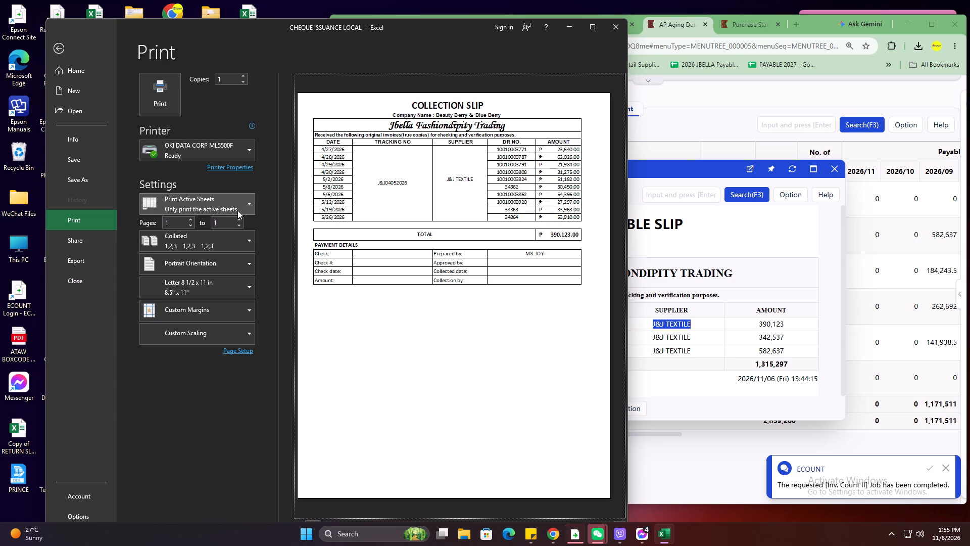
{"action": "left_click", "coordinate": [164, 101]}
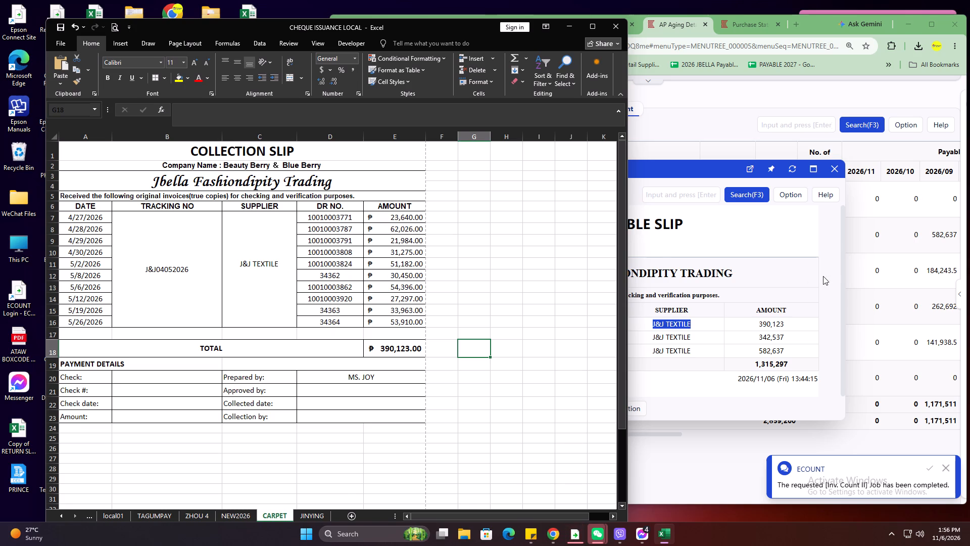
{"action": "left_click", "coordinate": [755, 241]}
{"action": "left_click_drag", "start_coordinate": [595, 338], "coordinate": [548, 335]}
{"action": "key", "text": "ctrl+c"}
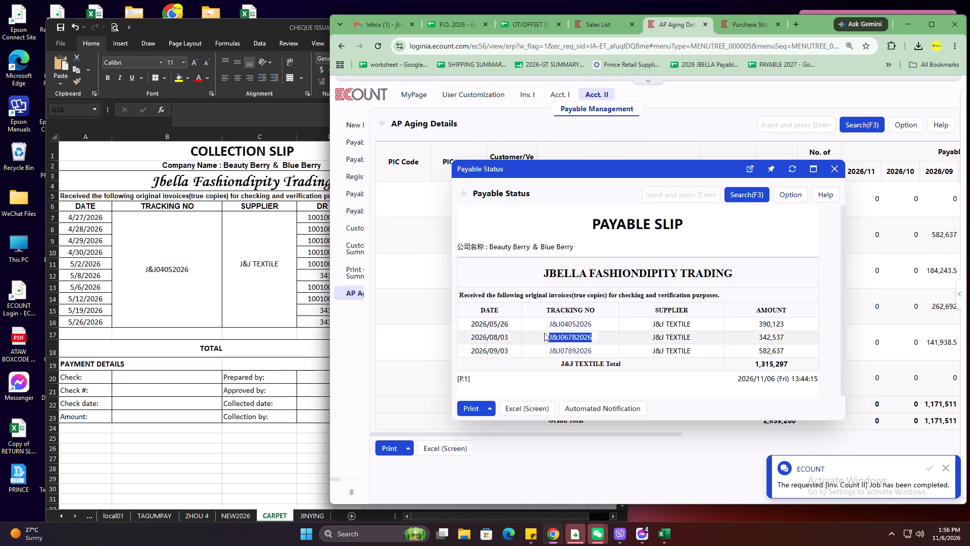
{"action": "left_click", "coordinate": [272, 245]}
{"action": "triple_click", "coordinate": [163, 275]}
{"action": "left_click_drag", "start_coordinate": [128, 274], "coordinate": [216, 282]}
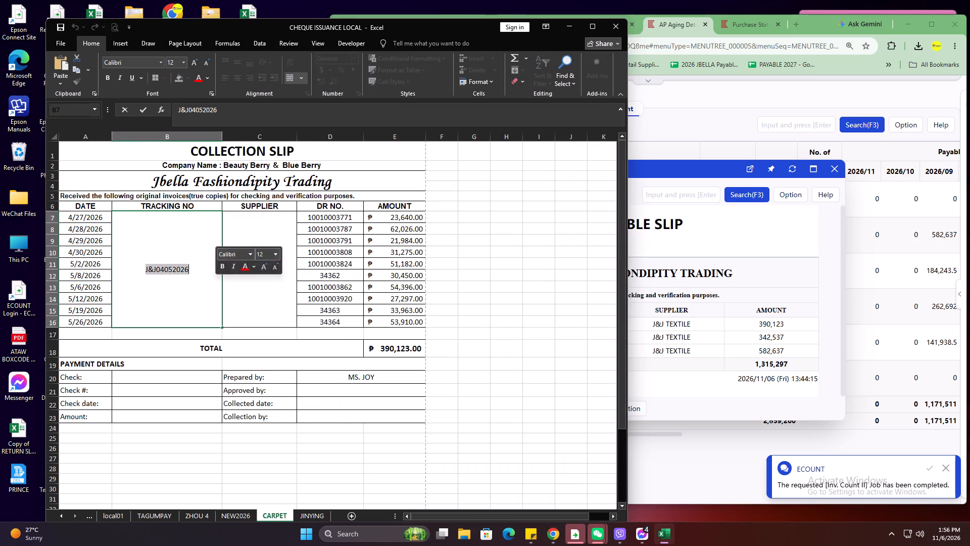
{"action": "key", "text": "ctrl+v"}
{"action": "left_click_drag", "start_coordinate": [300, 270], "coordinate": [288, 262]}
Set the first four dates of the collection slip to 6/2/2026, 6/15/2026, 6/16/2026 and 6/24/2026.
{"action": "left_click", "coordinate": [94, 221]}
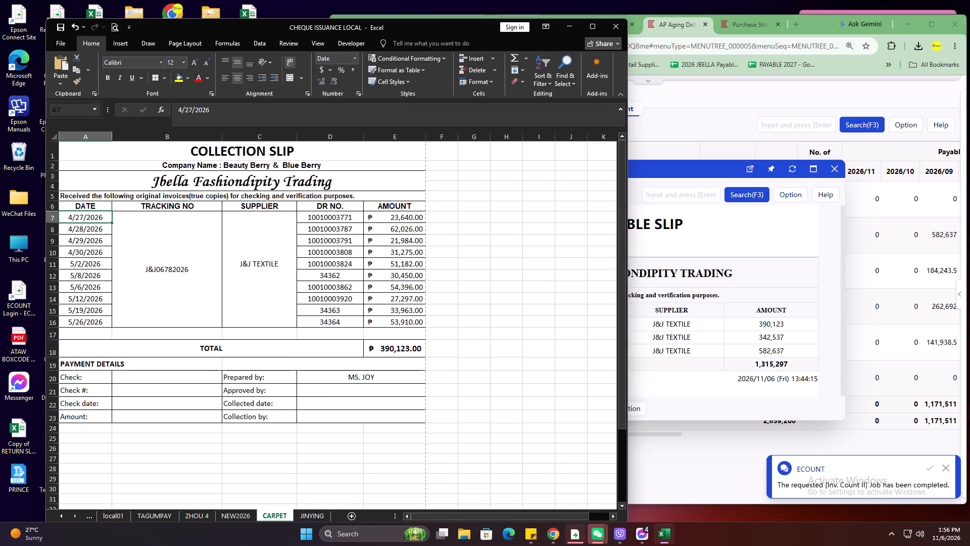
{"action": "type", "text": "6/2/2026"}
{"action": "key", "text": "Down"}
{"action": "type", "text": "6/15/2026"}
{"action": "key", "text": "Right"}
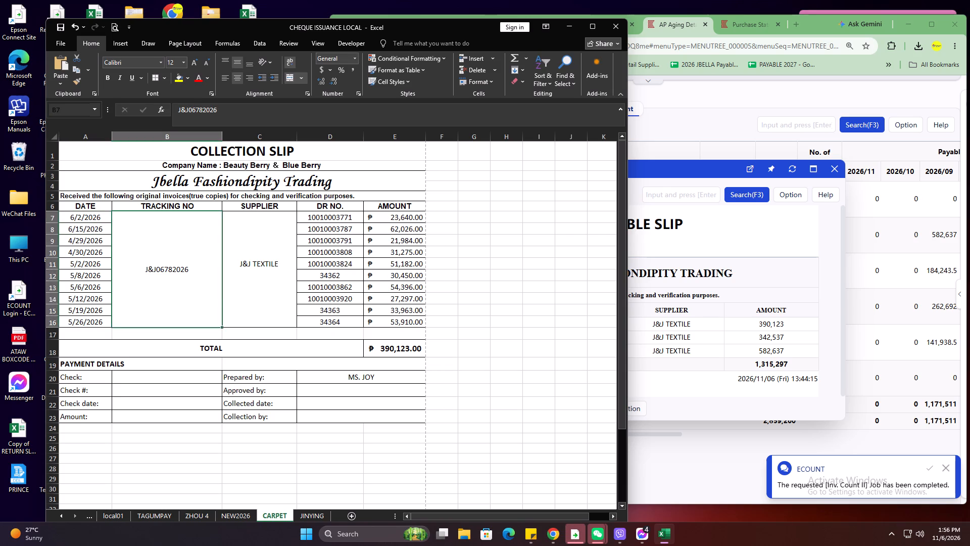
{"action": "key", "text": "Down"}
{"action": "key", "text": "Left"}
{"action": "key", "text": "Up"}
{"action": "key", "text": "Up"}
{"action": "key", "text": "Up"}
{"action": "key", "text": "Up"}
{"action": "key", "text": "Up"}
{"action": "key", "text": "Up"}
{"action": "key", "text": "Up"}
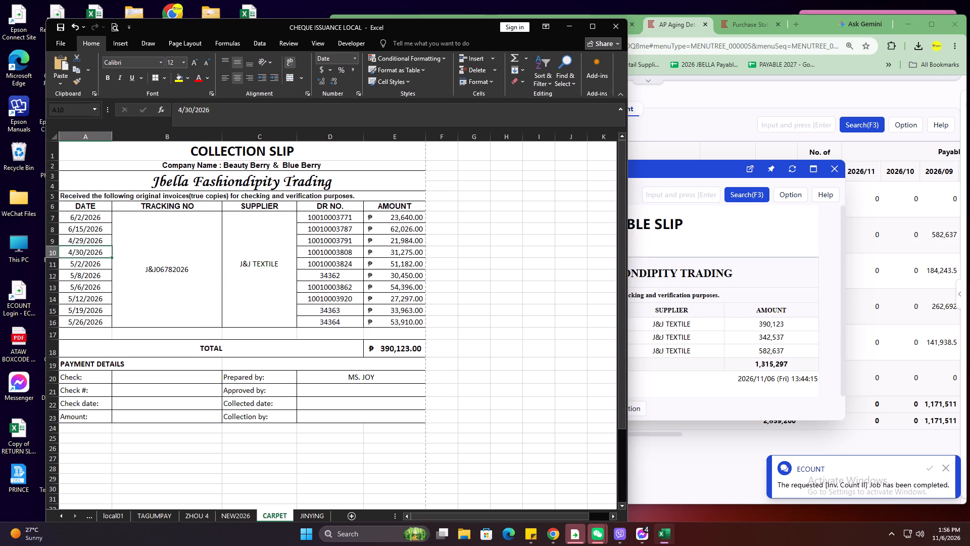
{"action": "key", "text": "Up"}
{"action": "type", "text": "6/16/2026"}
{"action": "key", "text": "Down"}
{"action": "type", "text": "6/24/2026"}
{"action": "key", "text": "Right"}
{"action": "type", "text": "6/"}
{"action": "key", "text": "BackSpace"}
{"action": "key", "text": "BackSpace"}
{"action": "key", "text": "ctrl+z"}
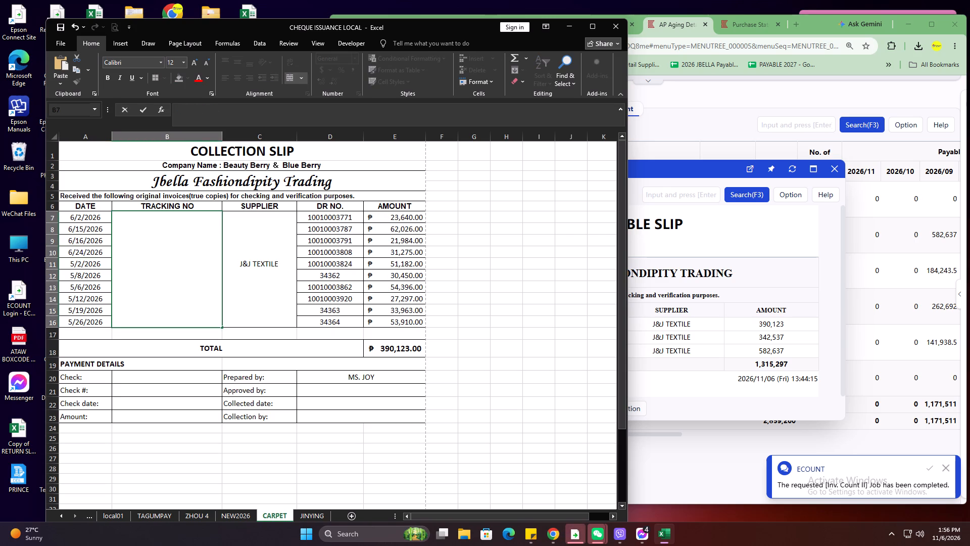
Set the fifth to eighth dates of the collection slip to 6/25/2026, 6/30/2026, 7/4/2026 and 8/3/2026.
{"action": "left_click", "coordinate": [87, 260]}
{"action": "type", "text": "6/25/20"}
{"action": "type", "text": "26"}
{"action": "key", "text": "Down"}
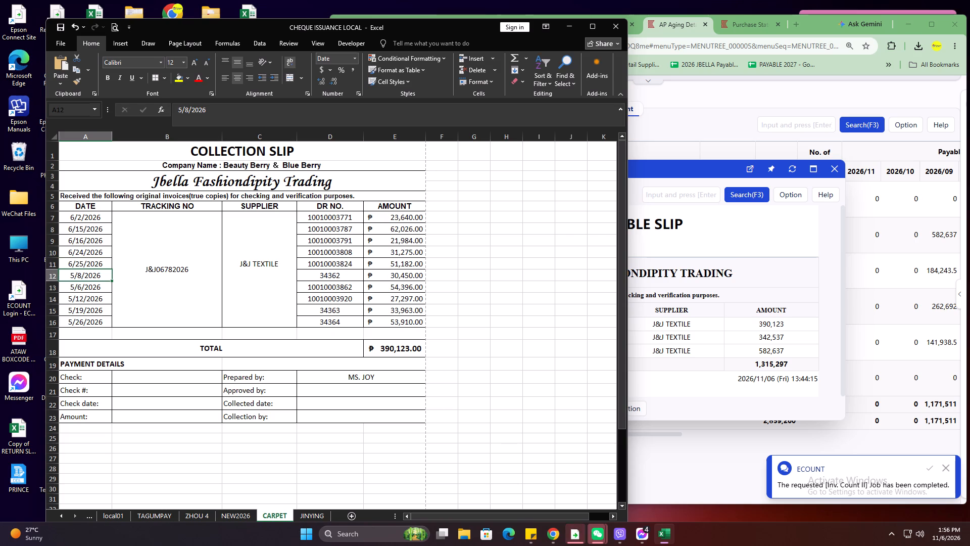
{"action": "type", "text": "6/30/2026"}
{"action": "key", "text": "Down"}
{"action": "type", "text": "7/"}
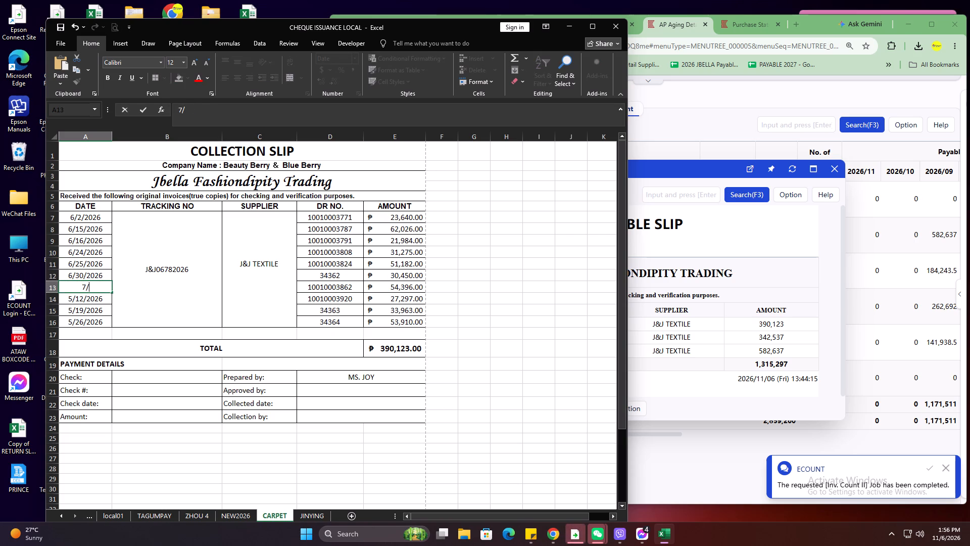
{"action": "type", "text": "4/2026"}
{"action": "key", "text": "Right"}
{"action": "key", "text": "8"}
{"action": "key", "text": "ctrl+z"}
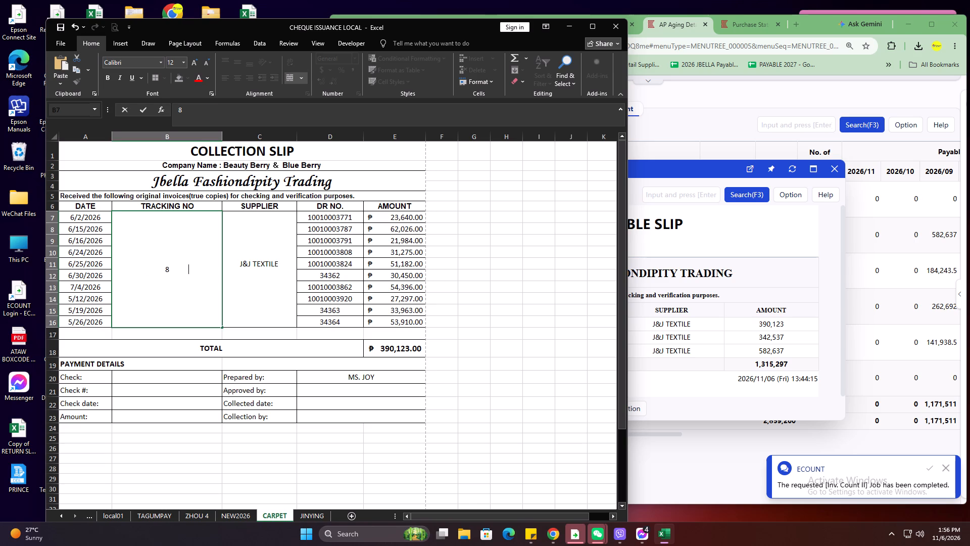
{"action": "left_click", "coordinate": [90, 301]}
{"action": "type", "text": "8/3/2026"}
{"action": "key", "text": "Return"}
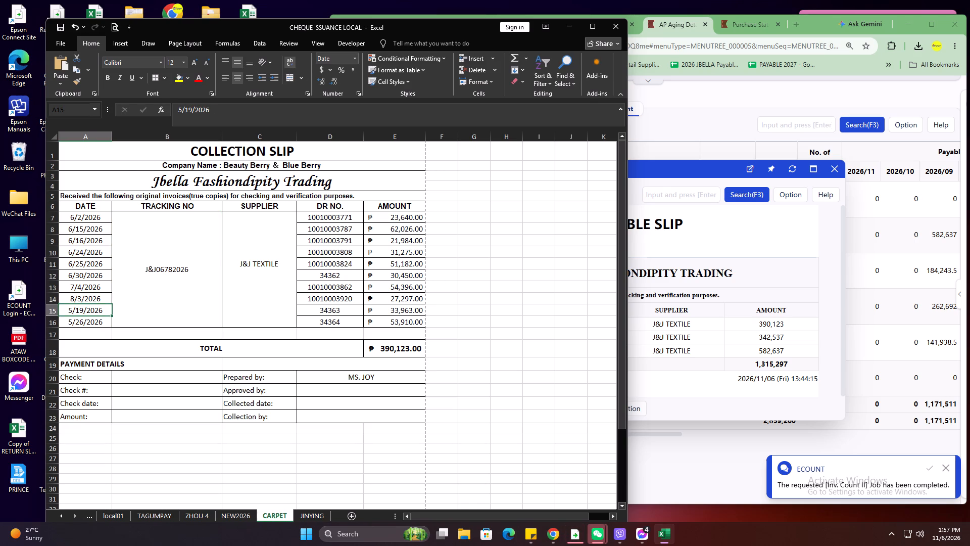
Delete the last two delivery rows, dated 5/19/2026 and 5/26/2026, from the collection slip.
{"action": "left_click_drag", "start_coordinate": [54, 310], "coordinate": [56, 323]}
{"action": "right_click", "coordinate": [56, 323]}
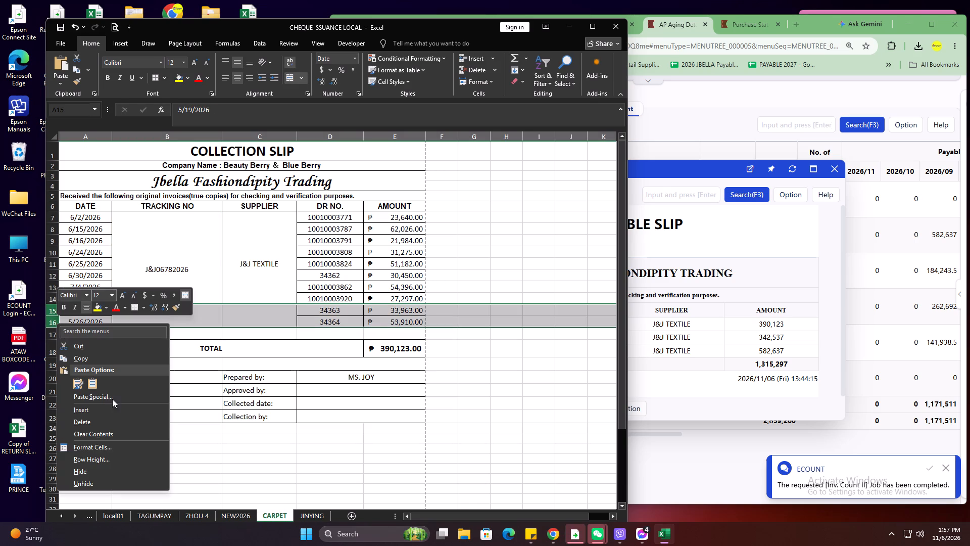
{"action": "left_click", "coordinate": [108, 422]}
{"action": "left_click", "coordinate": [342, 222]}
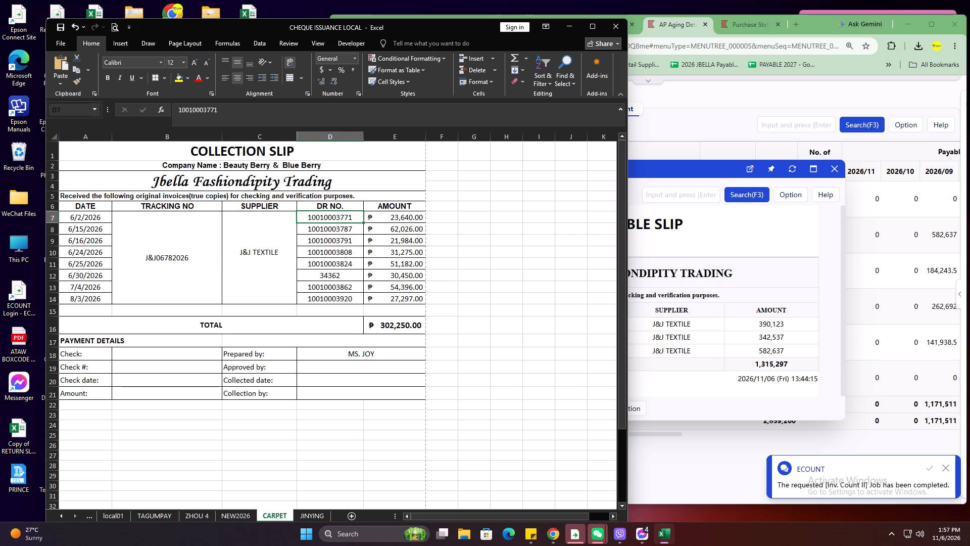
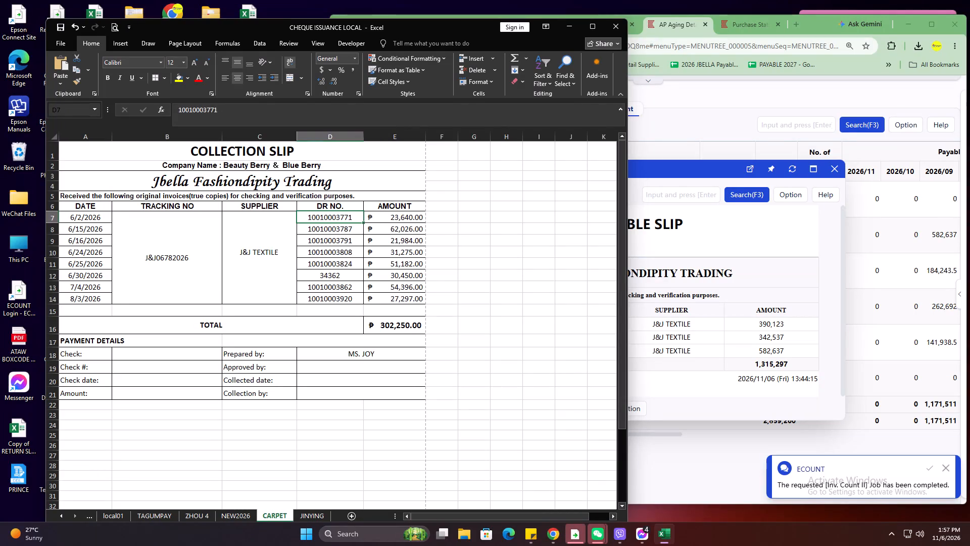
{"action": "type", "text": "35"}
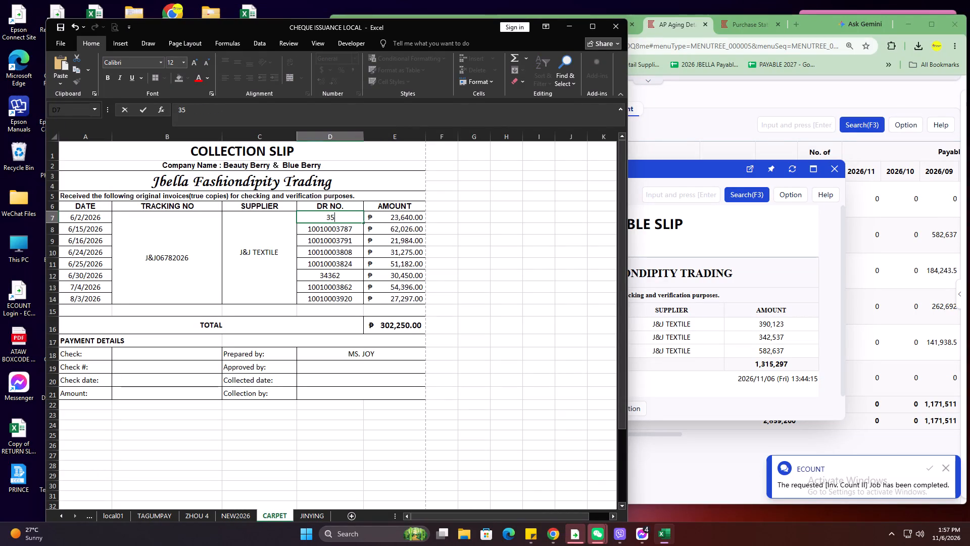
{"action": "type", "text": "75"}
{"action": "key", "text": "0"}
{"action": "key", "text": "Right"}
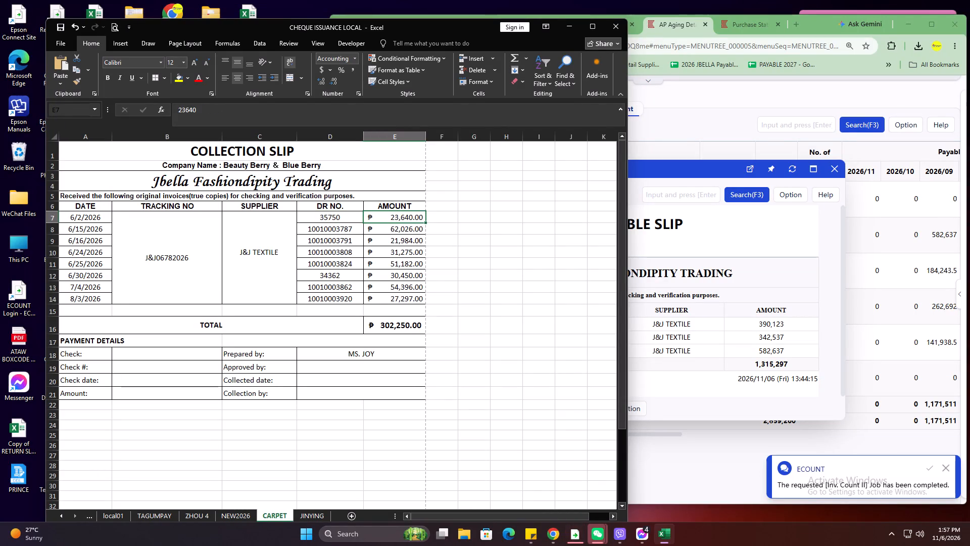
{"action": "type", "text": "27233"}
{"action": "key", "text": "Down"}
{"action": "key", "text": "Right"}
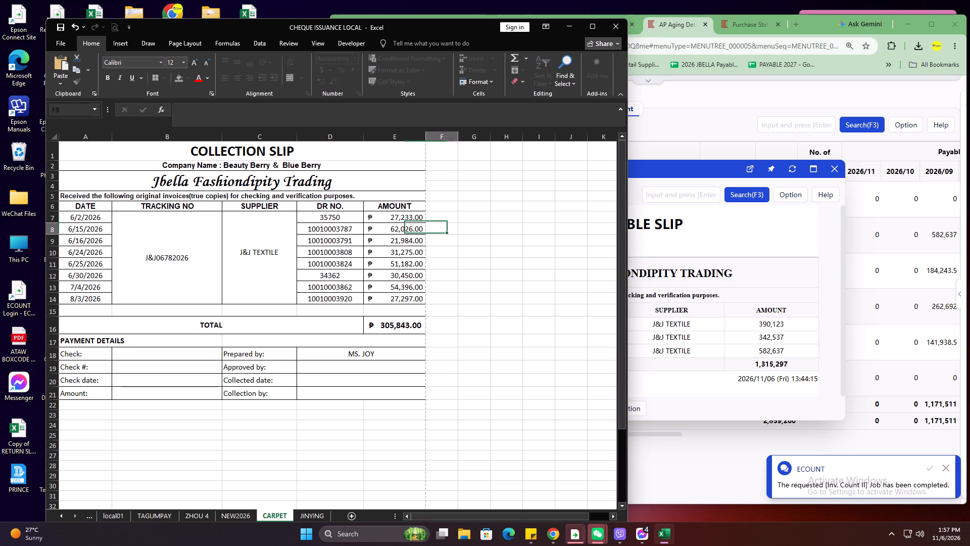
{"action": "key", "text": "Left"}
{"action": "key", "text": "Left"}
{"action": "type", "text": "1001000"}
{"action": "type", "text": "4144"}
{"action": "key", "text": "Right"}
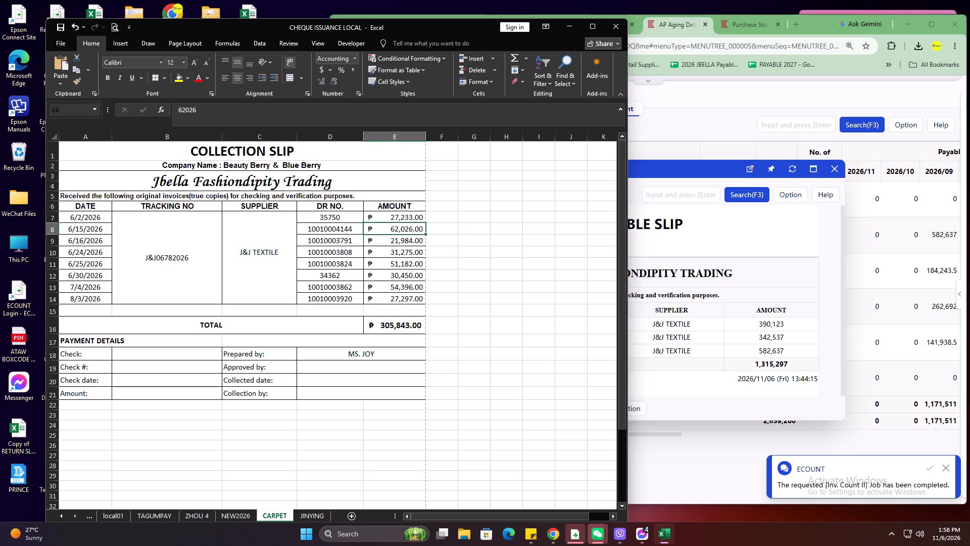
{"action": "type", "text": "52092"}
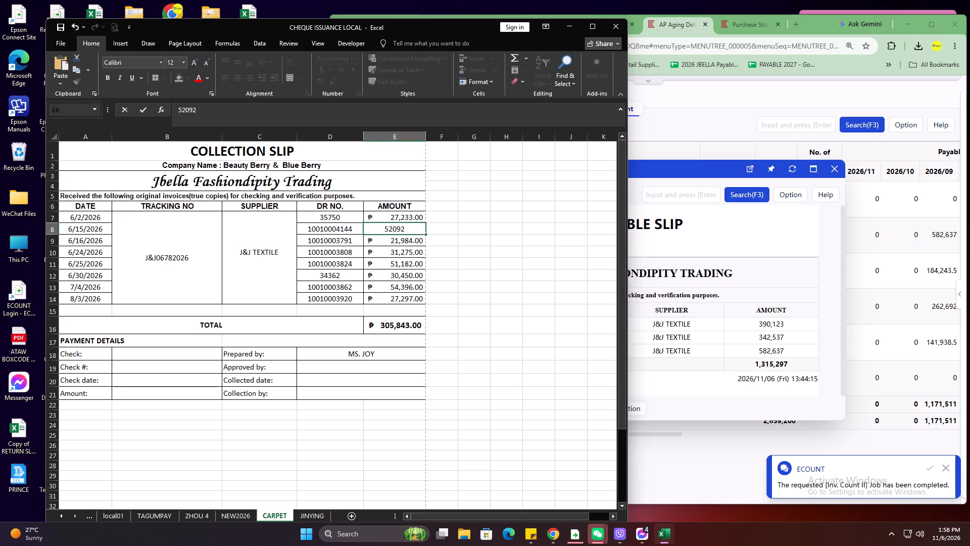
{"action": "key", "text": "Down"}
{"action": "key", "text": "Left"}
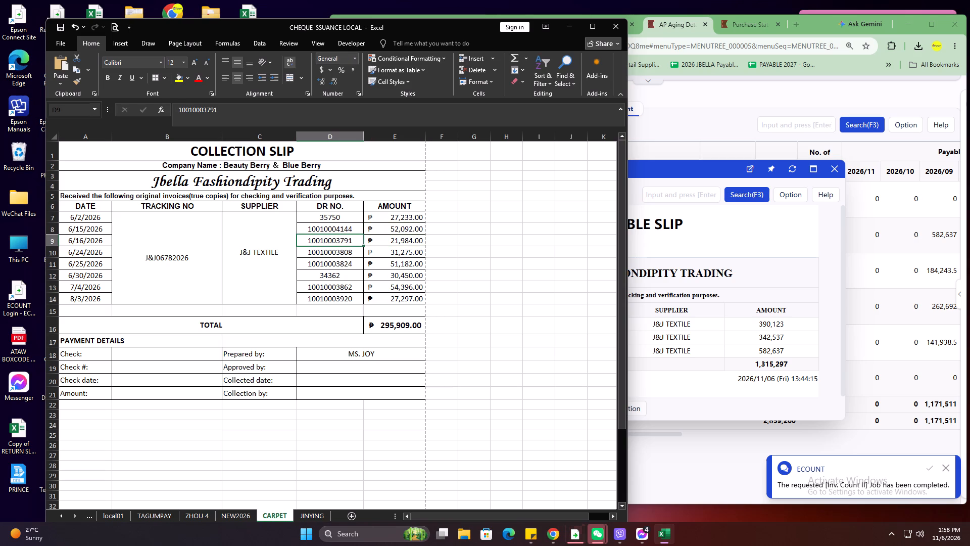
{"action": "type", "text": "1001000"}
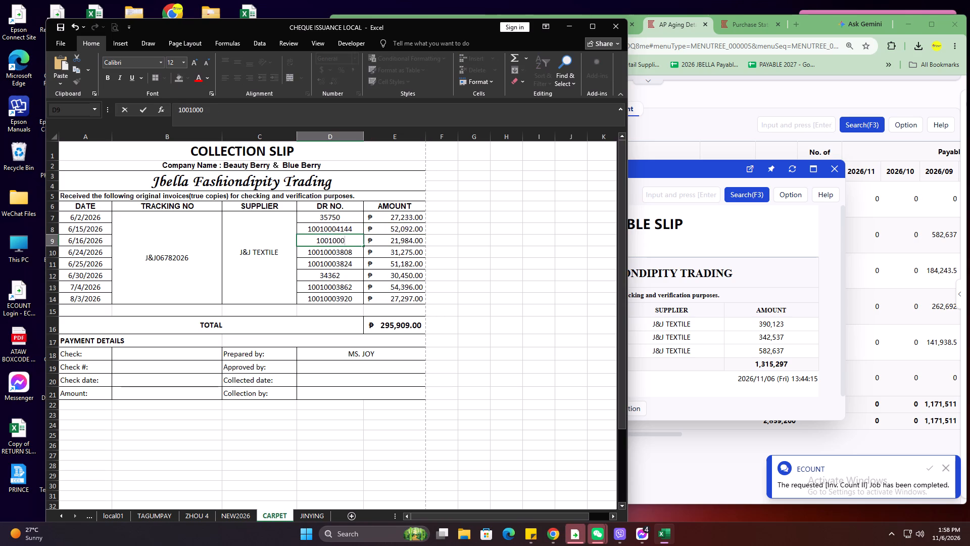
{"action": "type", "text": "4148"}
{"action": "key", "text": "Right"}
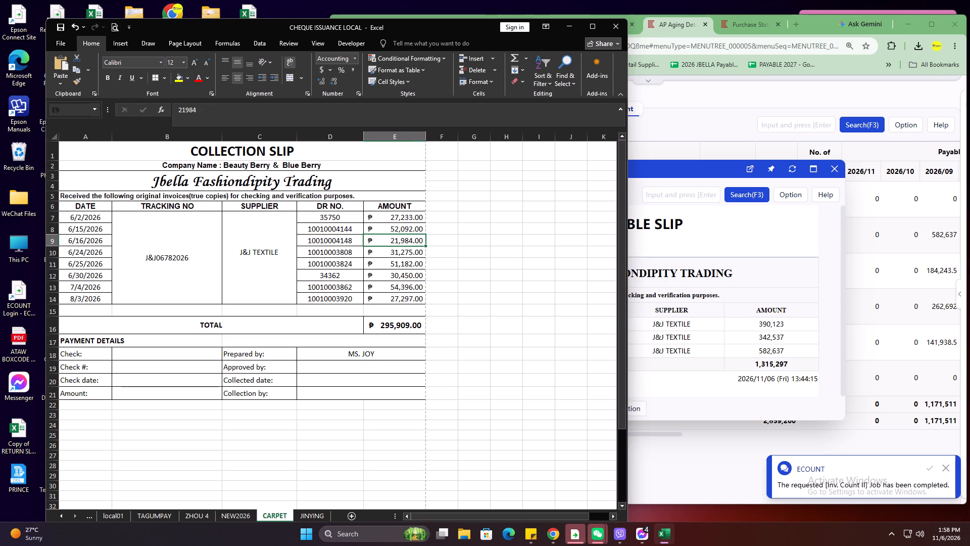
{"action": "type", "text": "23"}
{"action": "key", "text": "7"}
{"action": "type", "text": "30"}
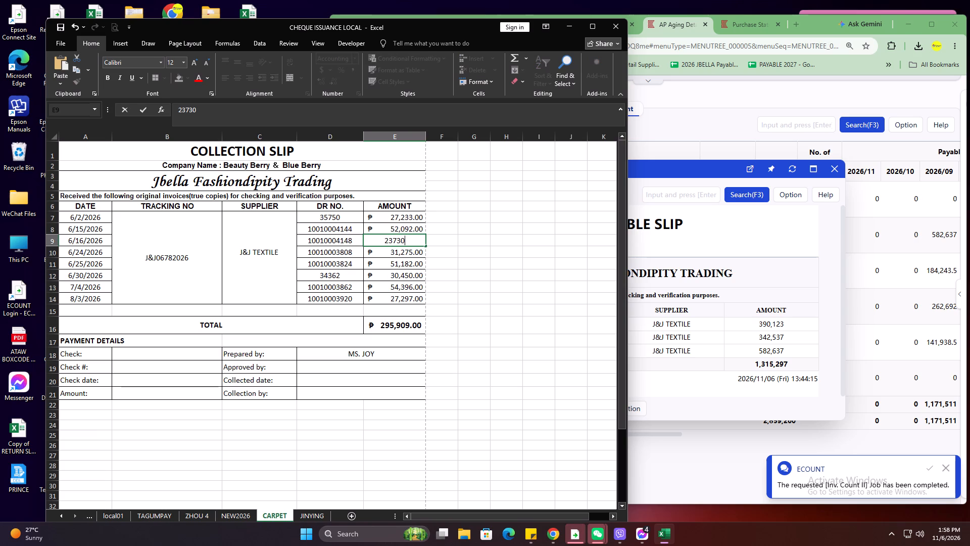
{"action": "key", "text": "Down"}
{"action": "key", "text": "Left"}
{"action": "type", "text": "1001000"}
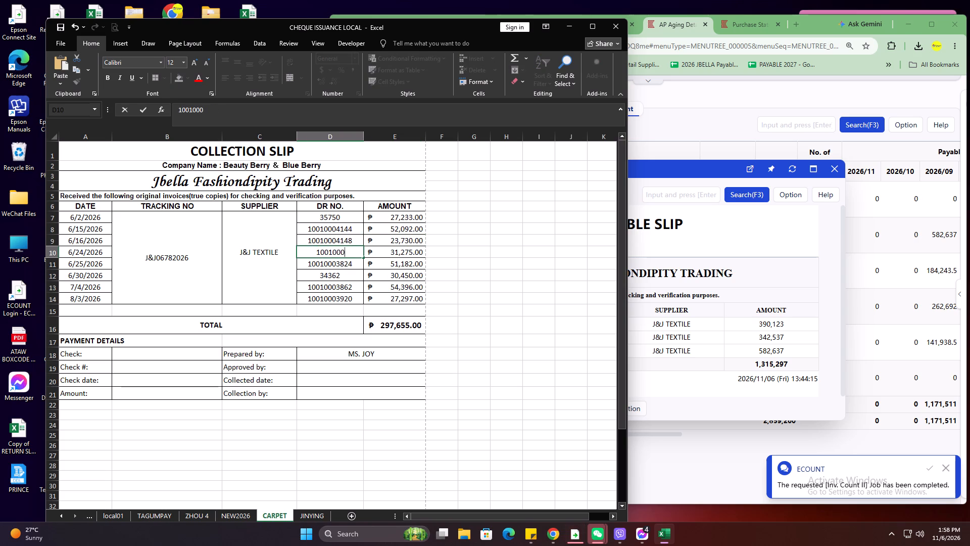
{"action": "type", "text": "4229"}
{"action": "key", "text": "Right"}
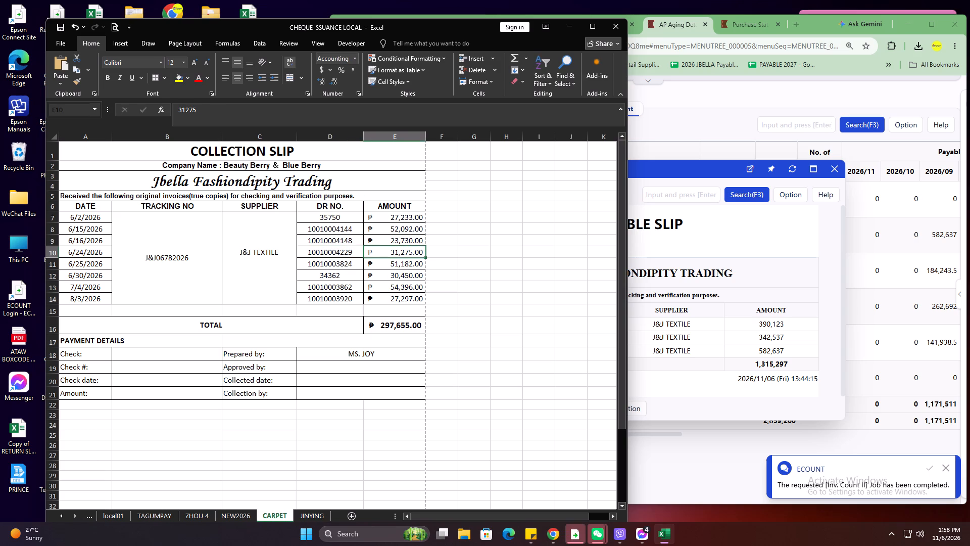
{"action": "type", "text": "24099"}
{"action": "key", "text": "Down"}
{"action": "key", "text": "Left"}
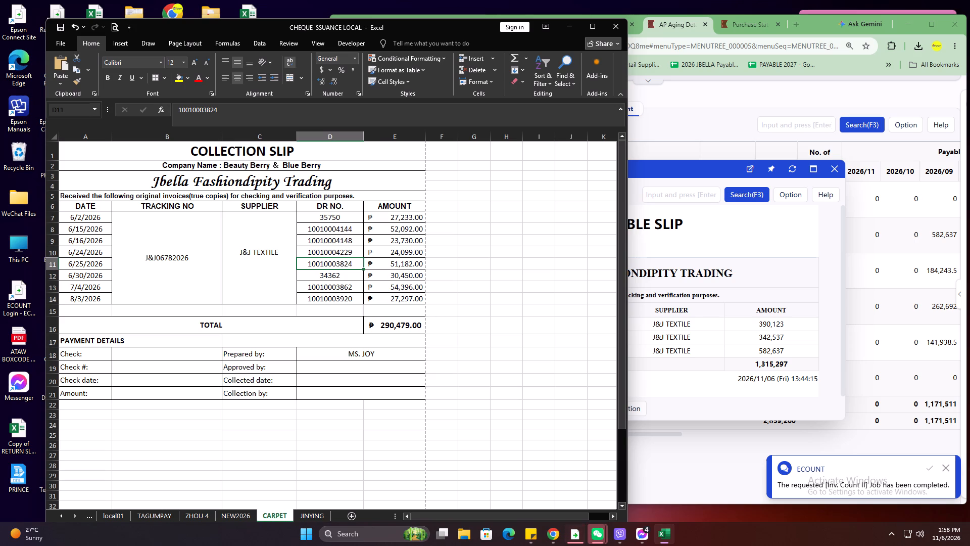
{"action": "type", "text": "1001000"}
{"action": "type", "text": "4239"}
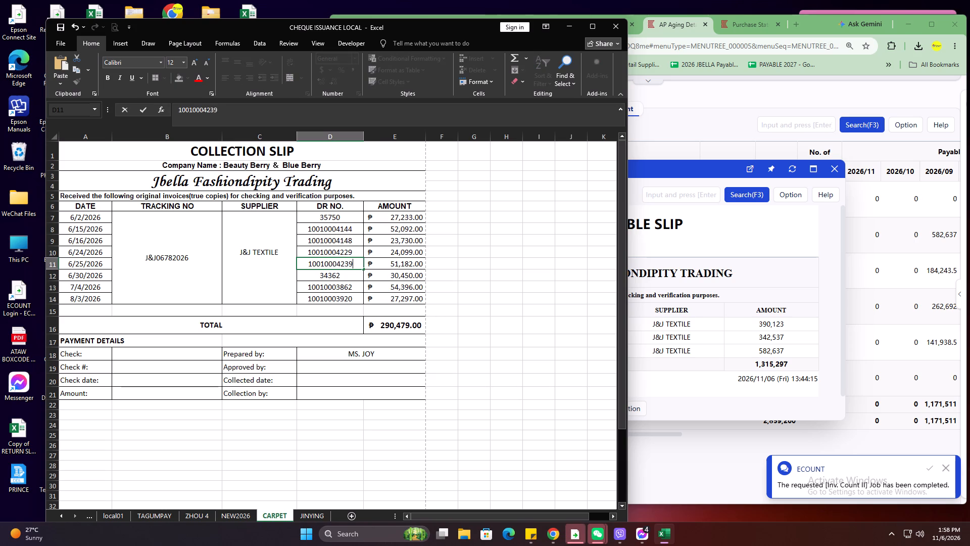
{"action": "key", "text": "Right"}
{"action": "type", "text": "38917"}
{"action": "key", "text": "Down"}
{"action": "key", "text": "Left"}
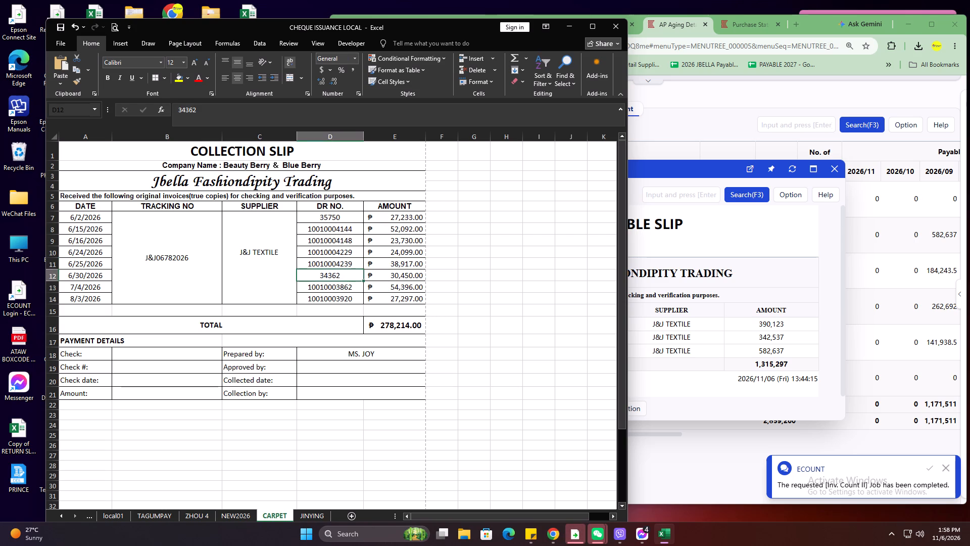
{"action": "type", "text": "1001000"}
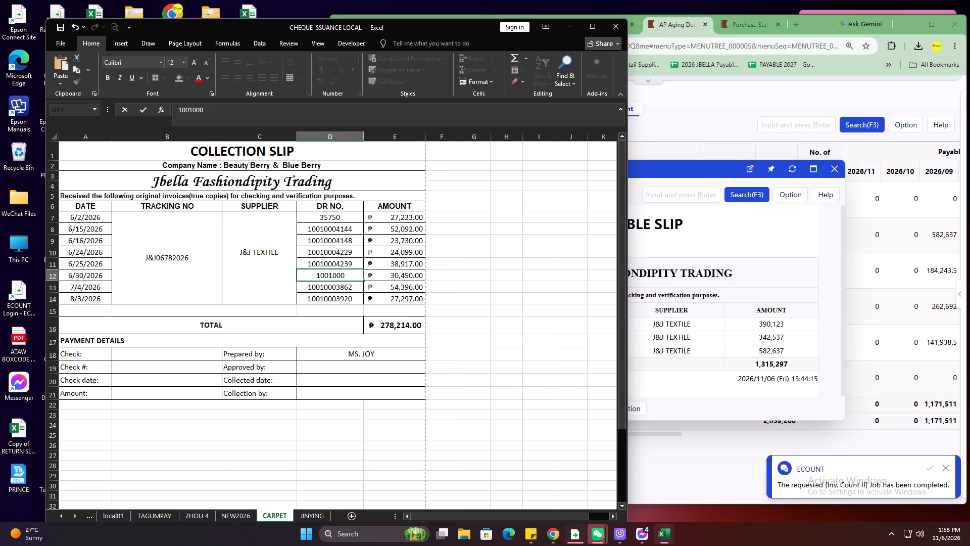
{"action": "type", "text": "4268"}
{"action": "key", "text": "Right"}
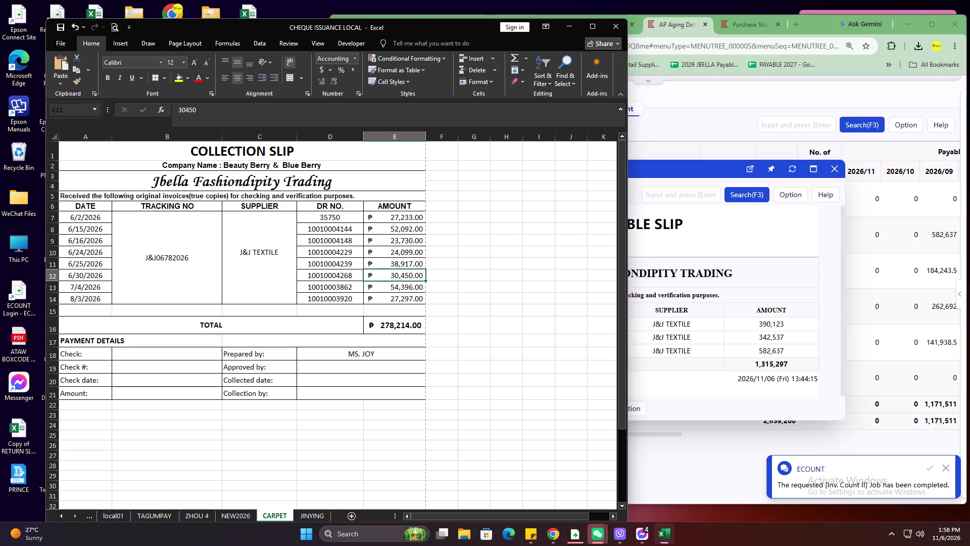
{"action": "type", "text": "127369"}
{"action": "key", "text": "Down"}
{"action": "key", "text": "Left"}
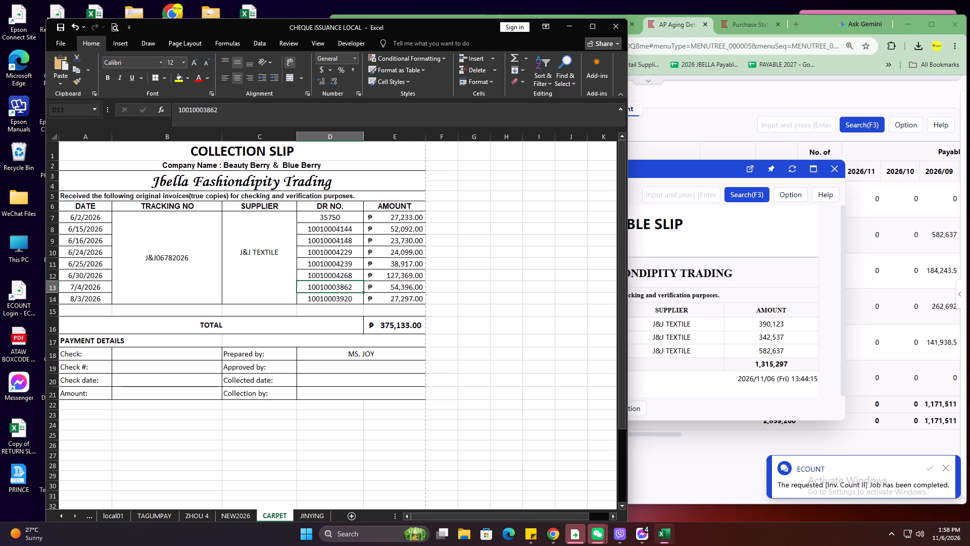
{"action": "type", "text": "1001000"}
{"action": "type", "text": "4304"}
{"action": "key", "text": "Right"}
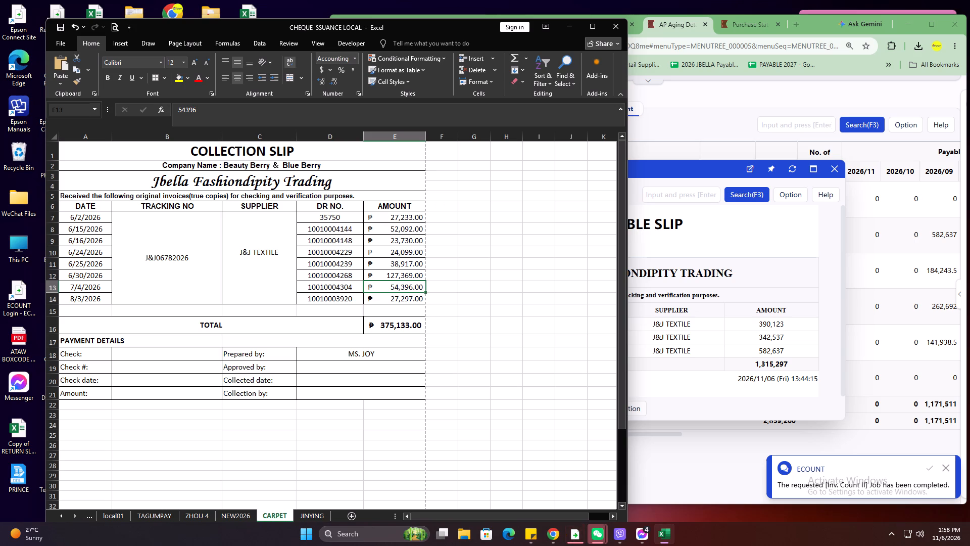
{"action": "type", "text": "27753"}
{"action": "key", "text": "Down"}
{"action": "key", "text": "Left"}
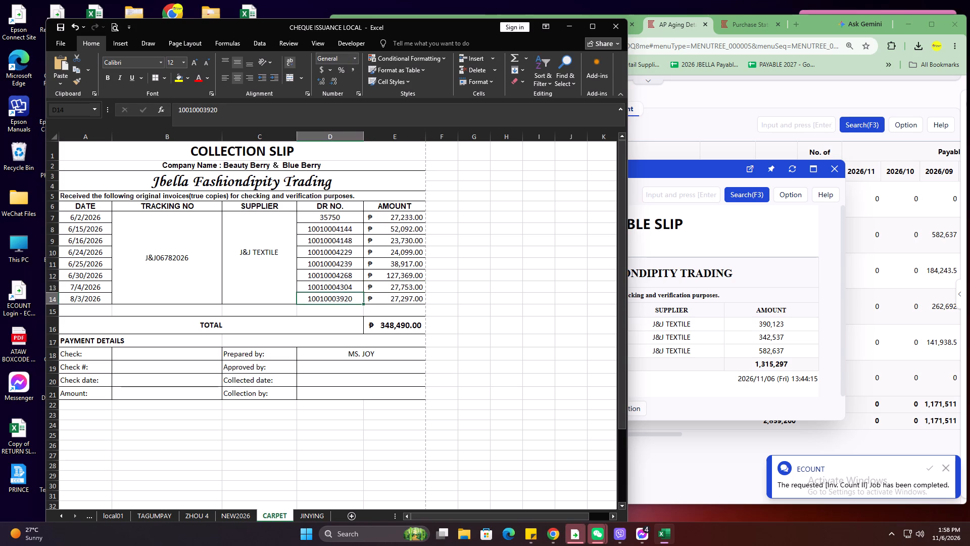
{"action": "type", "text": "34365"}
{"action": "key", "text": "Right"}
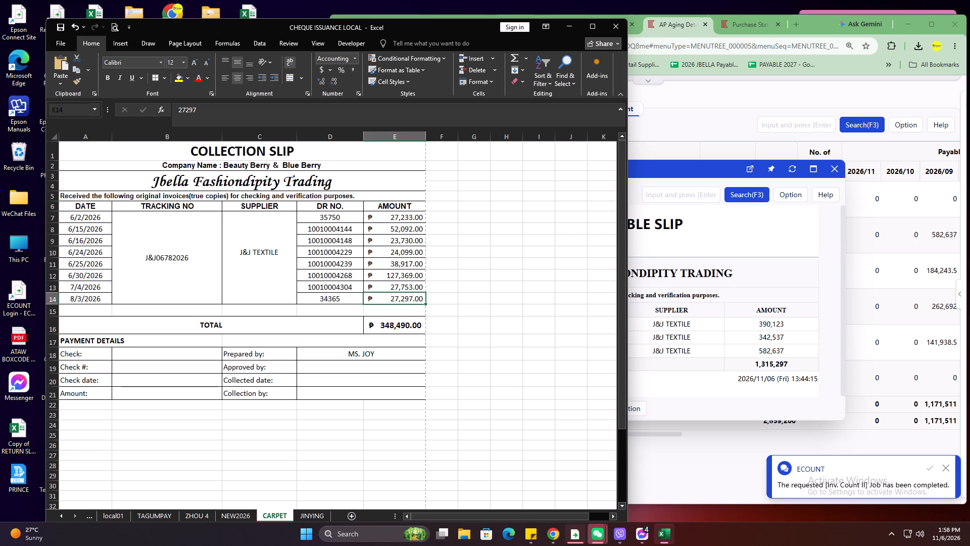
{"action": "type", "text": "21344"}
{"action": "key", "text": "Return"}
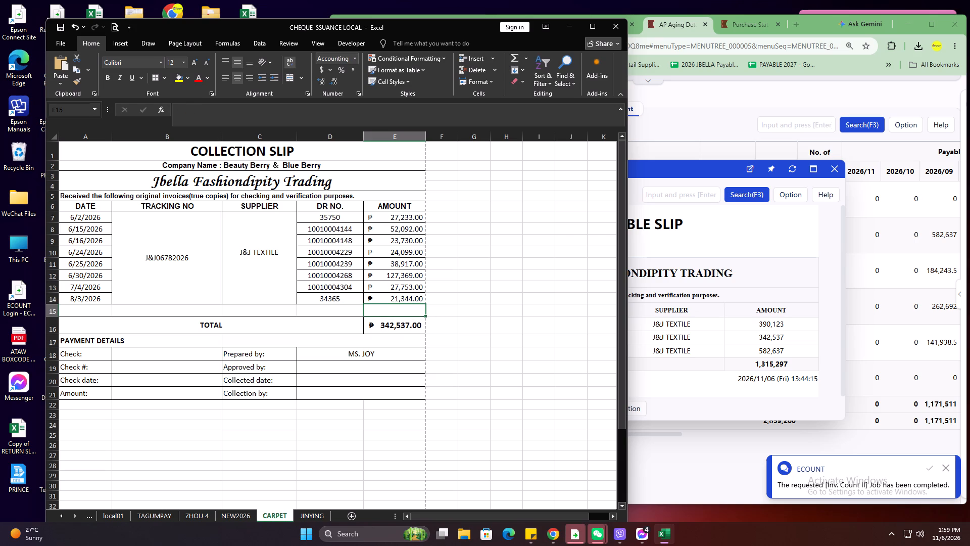
Preview the collection slip's printed page to check its layout, and return to the sheet.
{"action": "left_click", "coordinate": [497, 307]}
{"action": "key", "text": "ctrl+p"}
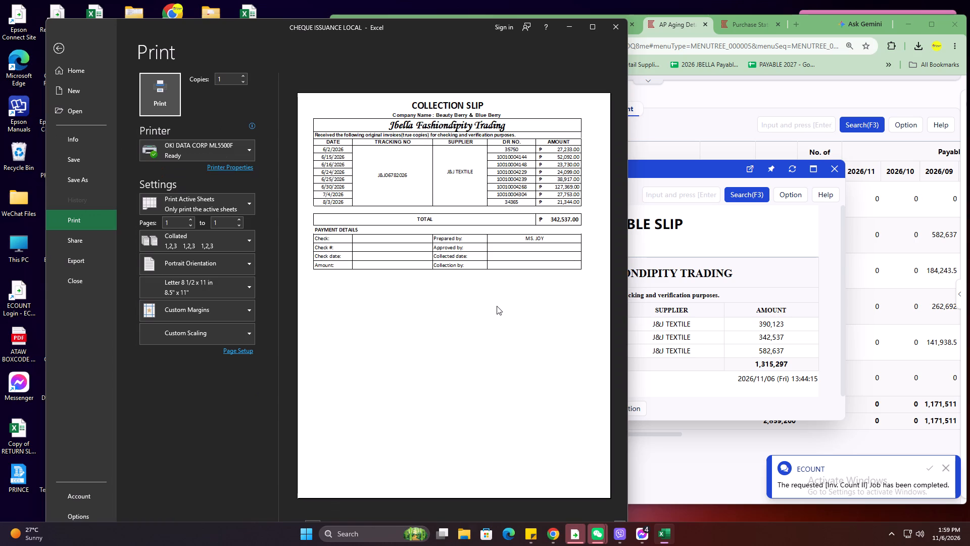
{"action": "left_click", "coordinate": [82, 50]}
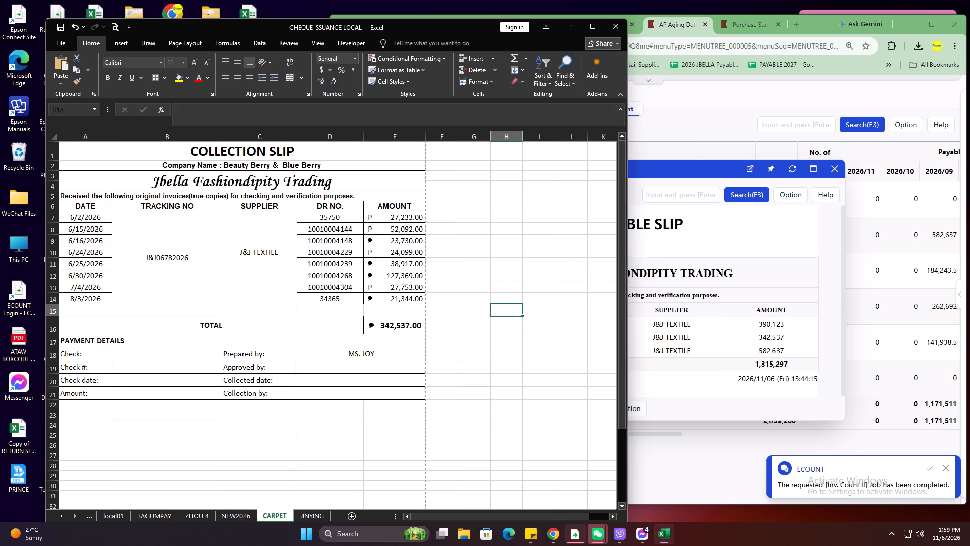
Reduce the height of the COLLECTION SLIP title row and readjust the height of row 4 in the Jbella Fashiondipity Trading heading.
{"action": "left_click", "coordinate": [56, 192]}
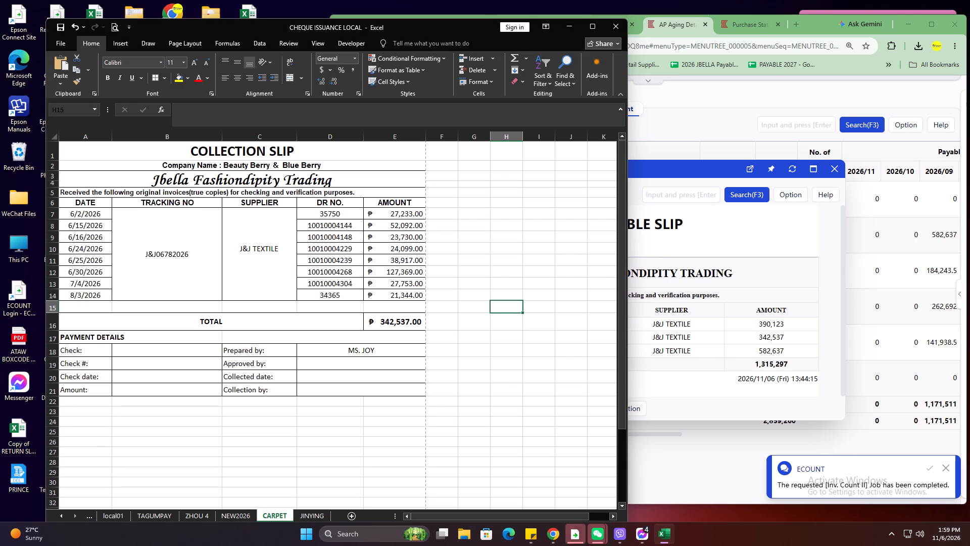
{"action": "left_click", "coordinate": [56, 160]}
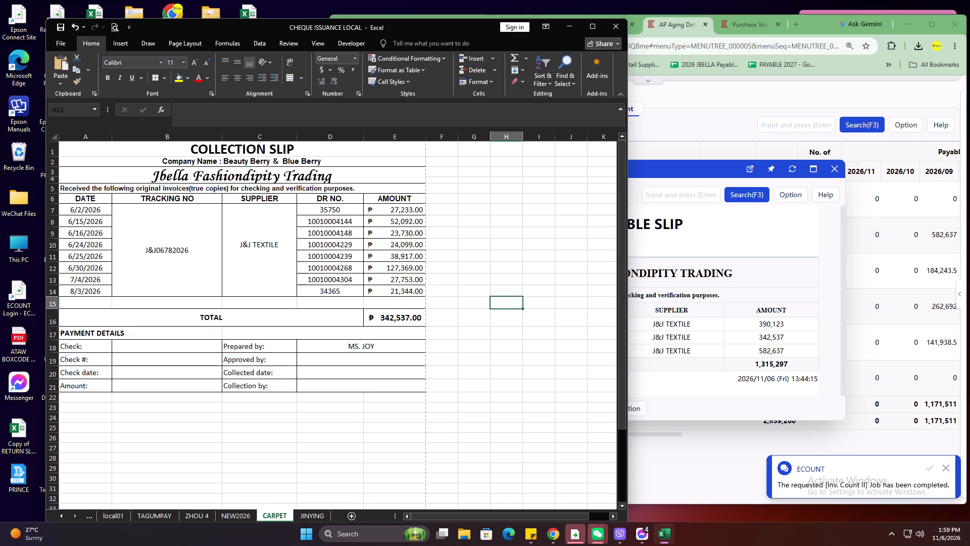
{"action": "left_click_drag", "start_coordinate": [58, 184], "coordinate": [58, 190]}
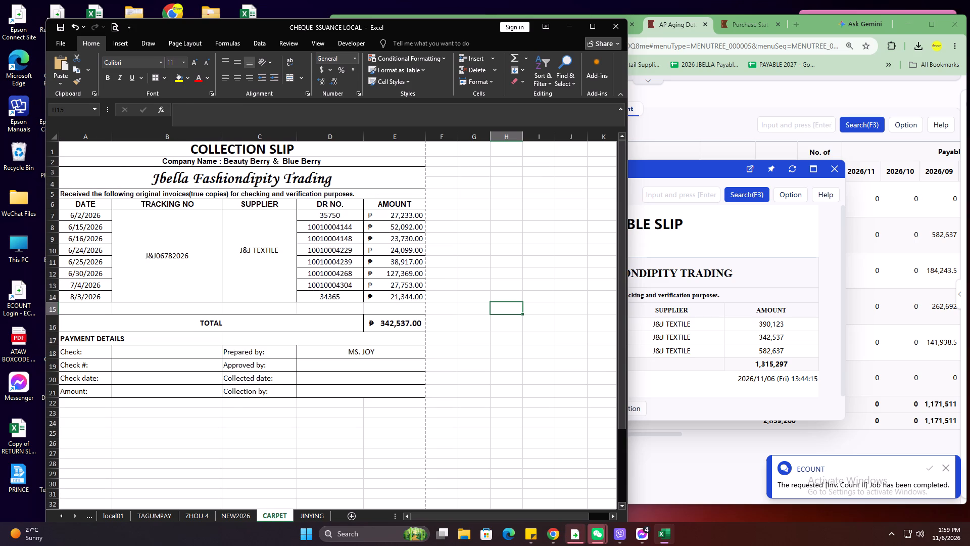
{"action": "left_click", "coordinate": [207, 162]}
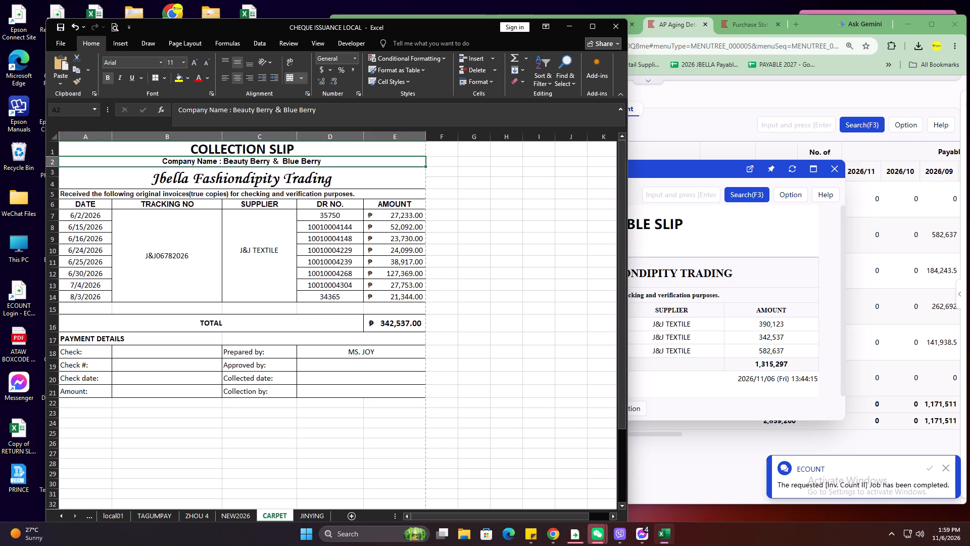
{"action": "left_click", "coordinate": [379, 172]}
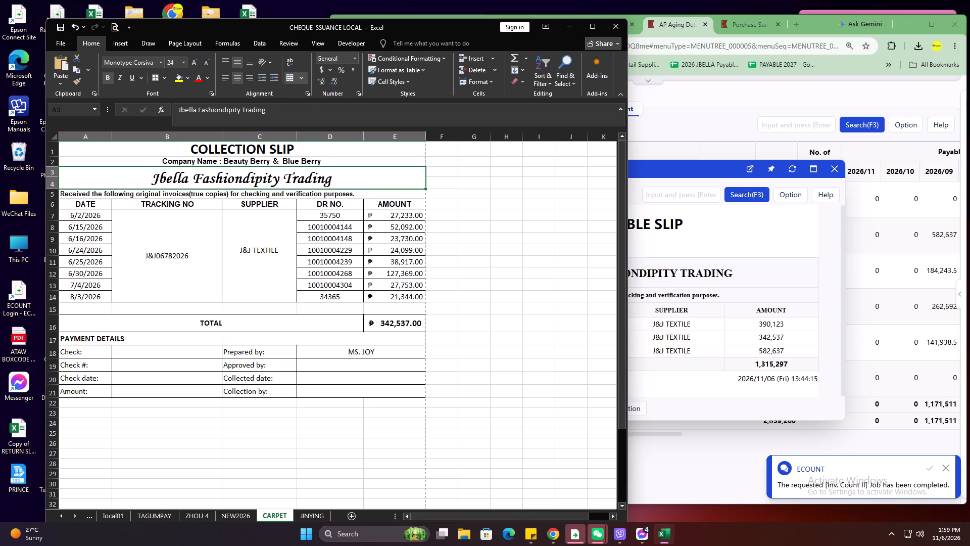
{"action": "left_click", "coordinate": [420, 242]}
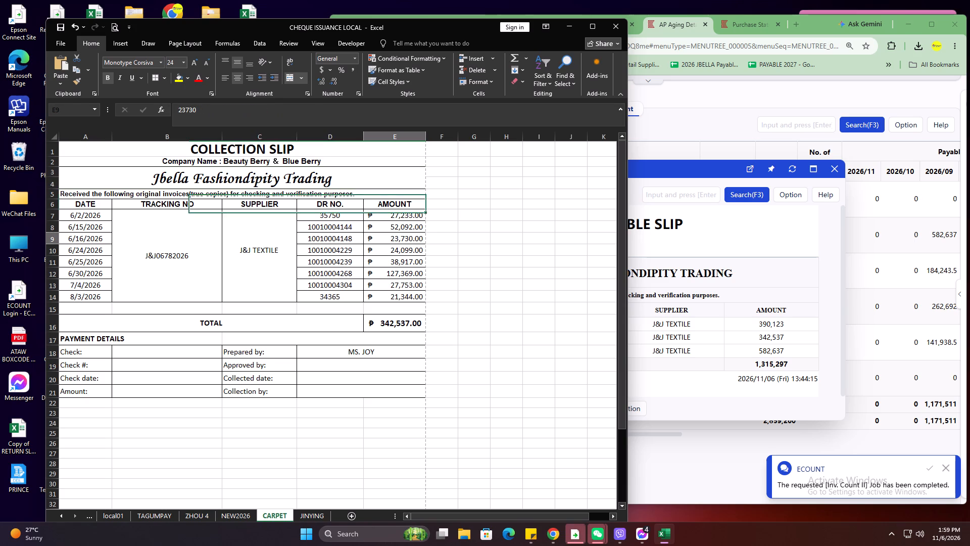
Preview the collection slip's printed page again to check the adjusted heading rows, and return to the sheet.
{"action": "key", "text": "ctrl+p"}
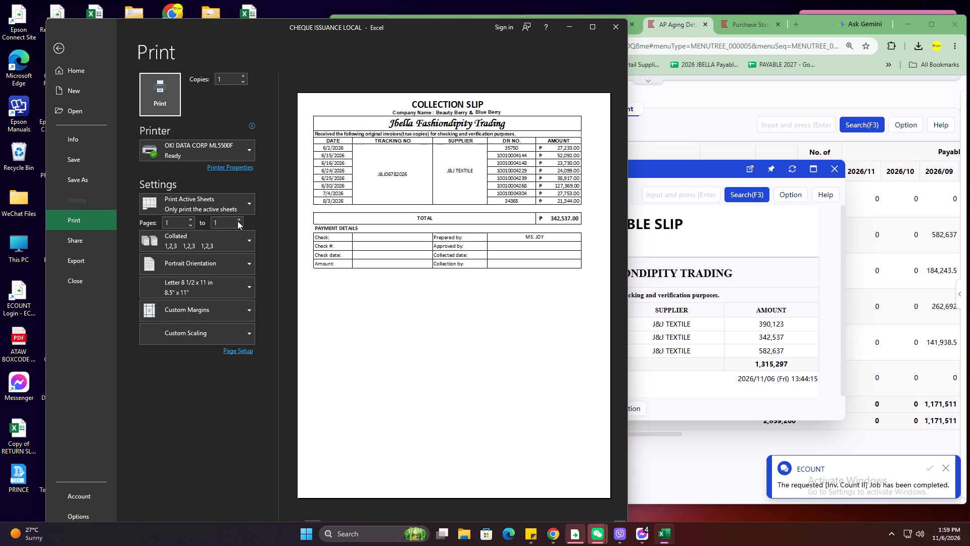
{"action": "left_click", "coordinate": [60, 47]}
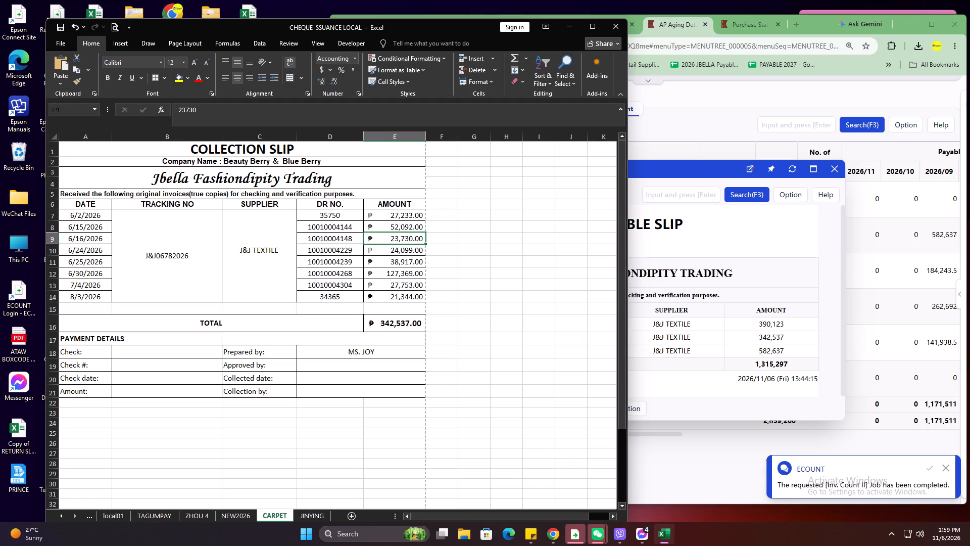
Reduce the COLLECTION SLIP title row's height further and shrink blank row 15 above TOTAL to a thin gap.
{"action": "left_click", "coordinate": [54, 156]}
{"action": "left_click", "coordinate": [548, 251]}
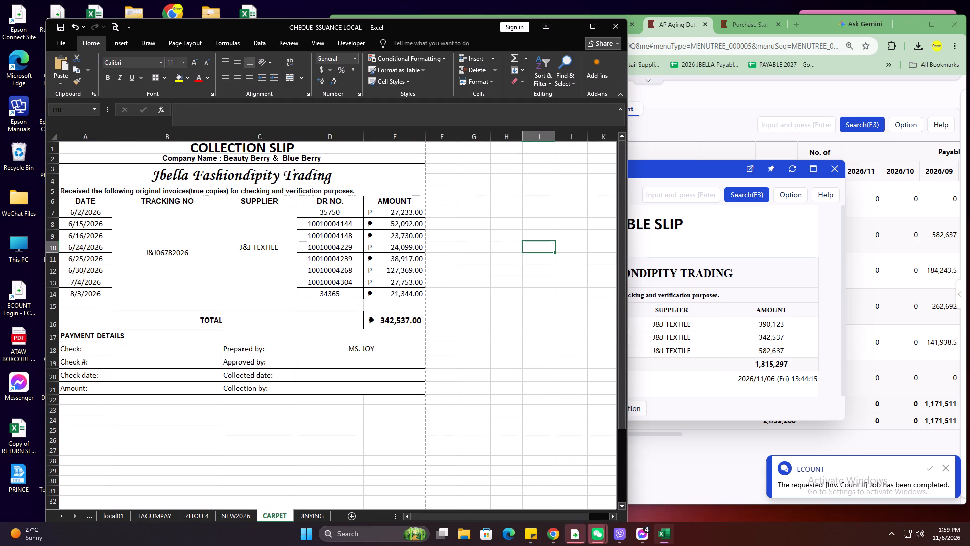
{"action": "left_click_drag", "start_coordinate": [55, 311], "coordinate": [56, 306]}
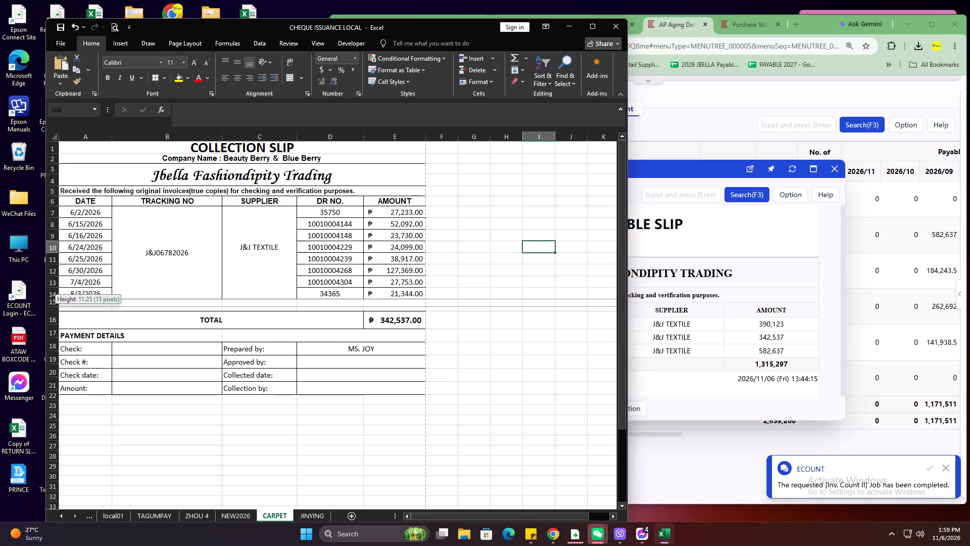
{"action": "left_click_drag", "start_coordinate": [56, 306], "coordinate": [56, 305]}
{"action": "left_click", "coordinate": [464, 292]}
Print one copy of the collection slip on the OKI DATA CORP ML5500F printer.
{"action": "key", "text": "ctrl+p"}
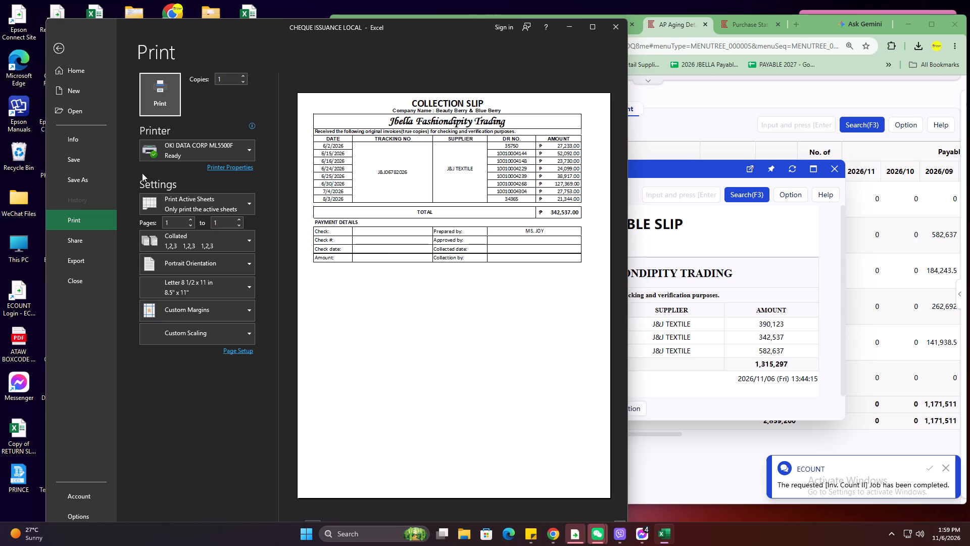
{"action": "left_click", "coordinate": [153, 101]}
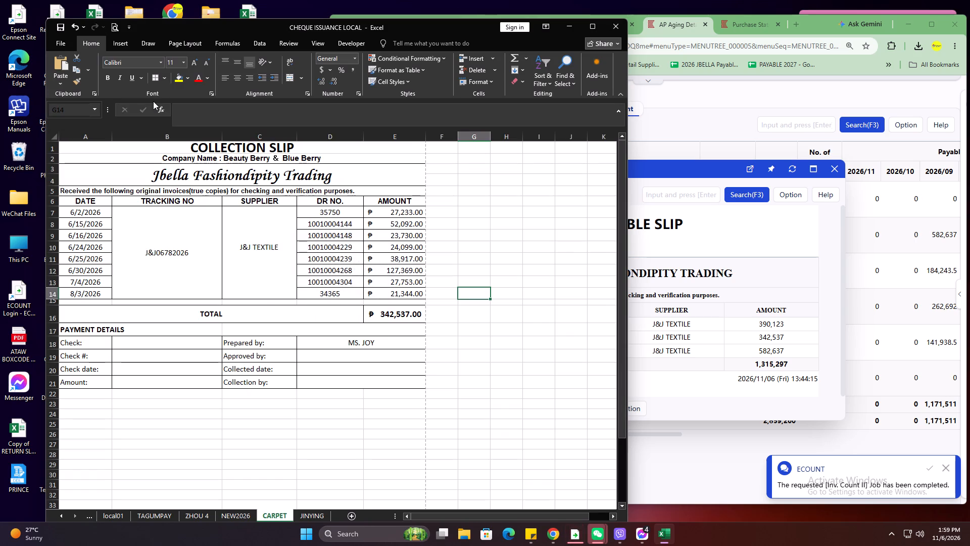
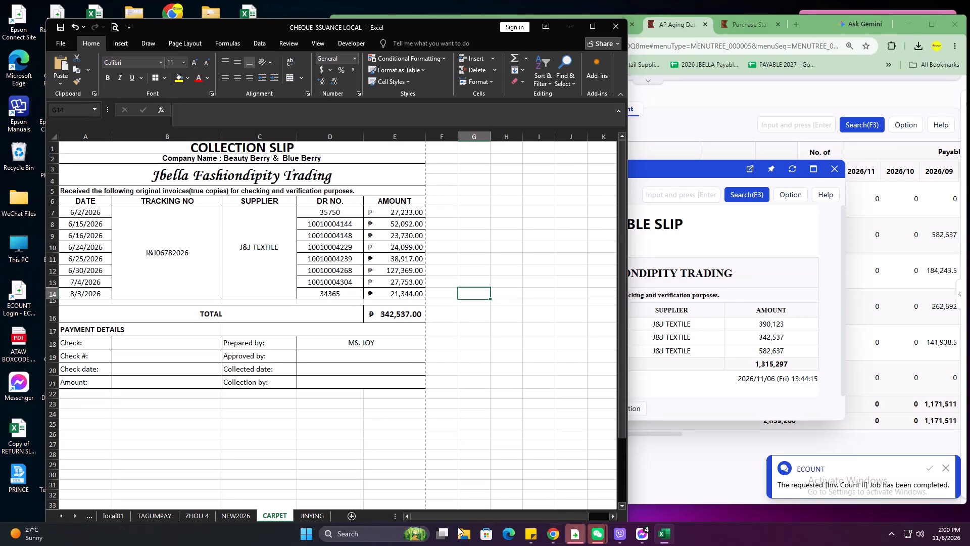
Replace the collection slip's tracking number with J&J07892026, copied from the J&J TEXTILE payable slip.
{"action": "left_click", "coordinate": [469, 311]}
{"action": "left_click", "coordinate": [734, 239]}
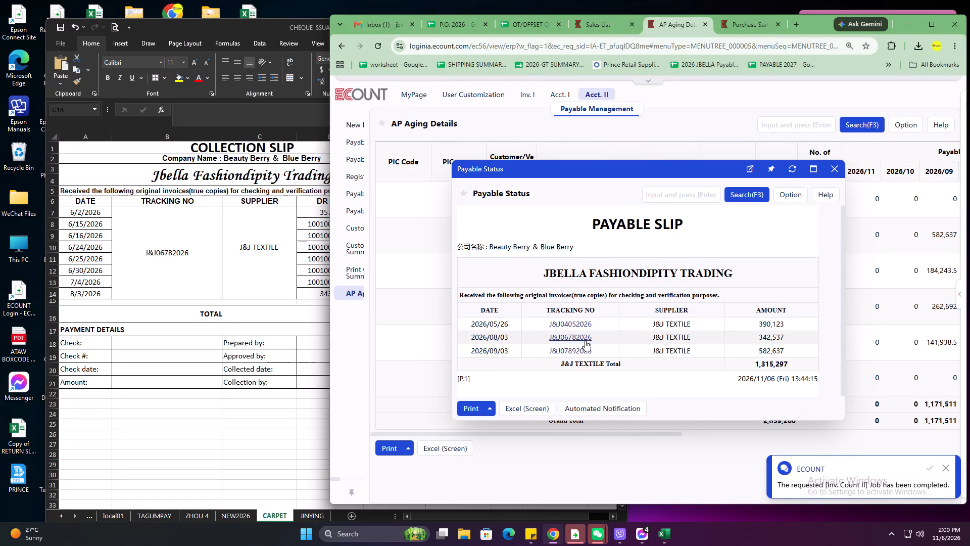
{"action": "left_click_drag", "start_coordinate": [602, 346], "coordinate": [542, 349]}
{"action": "key", "text": "ctrl+c"}
{"action": "triple_click", "coordinate": [193, 258]}
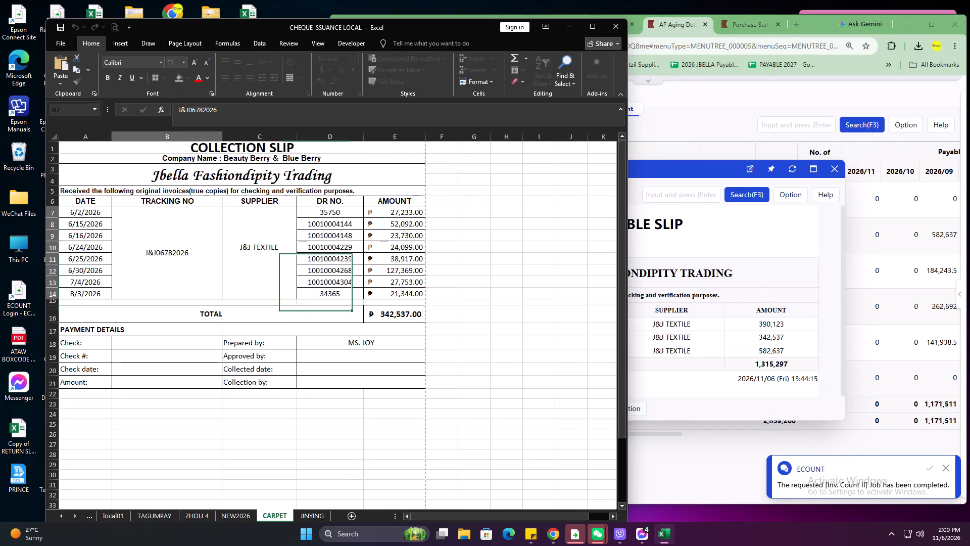
{"action": "left_click", "coordinate": [193, 258]}
{"action": "left_click_drag", "start_coordinate": [200, 258], "coordinate": [98, 254]}
{"action": "key", "text": "ctrl+v"}
{"action": "left_click", "coordinate": [791, 245]}
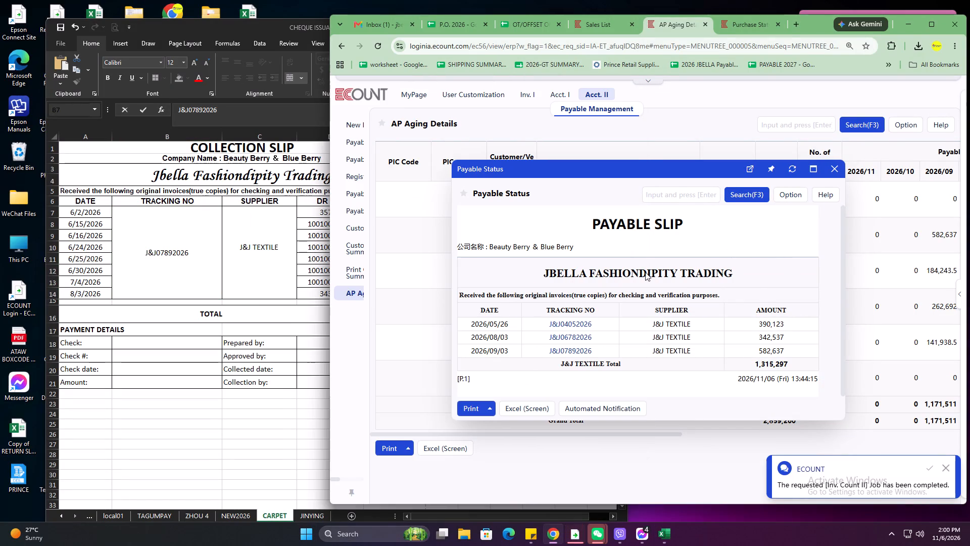
{"action": "left_click", "coordinate": [230, 254]}
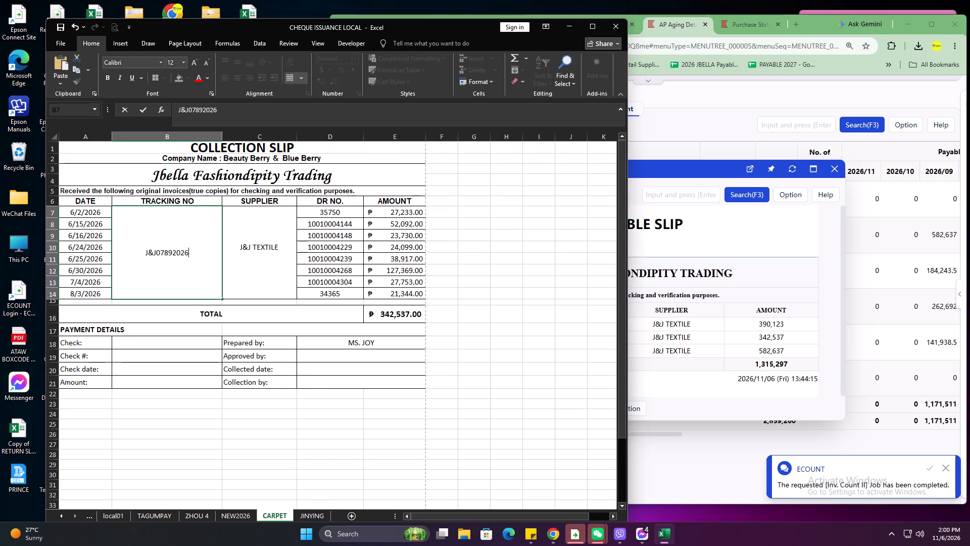
Insert five blank rows above the 6/24/2026 entry in the collection slip's invoice list.
{"action": "left_click", "coordinate": [88, 222]}
{"action": "left_click", "coordinate": [85, 251]}
{"action": "left_click", "coordinate": [82, 268]}
{"action": "left_click", "coordinate": [83, 284]}
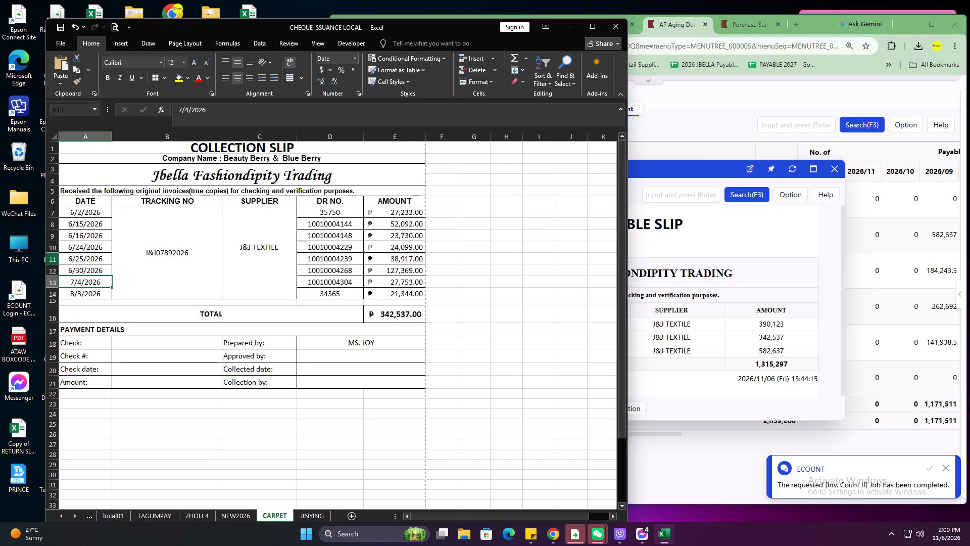
{"action": "left_click_drag", "start_coordinate": [54, 247], "coordinate": [57, 288]}
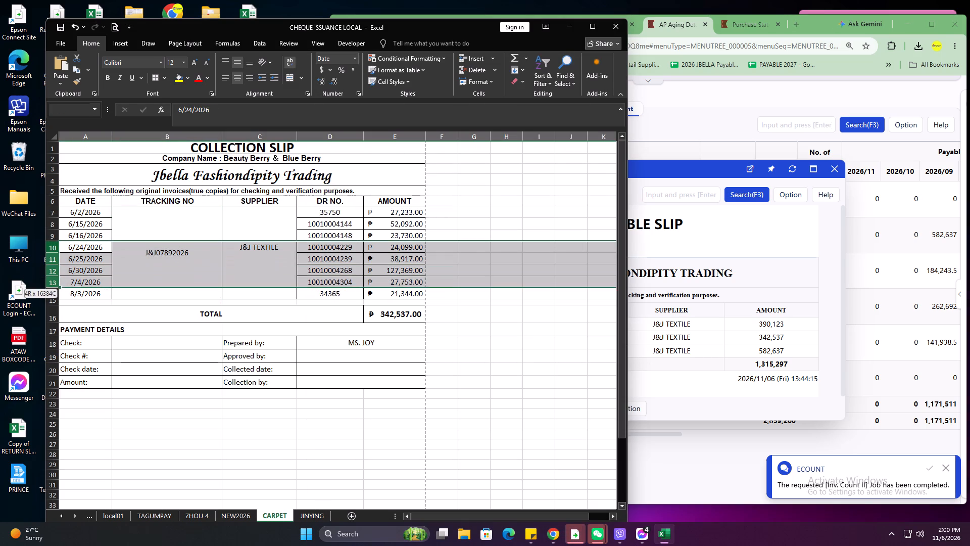
{"action": "left_click_drag", "start_coordinate": [57, 288], "coordinate": [57, 290]}
{"action": "right_click", "coordinate": [57, 290]}
{"action": "left_click", "coordinate": [86, 374]}
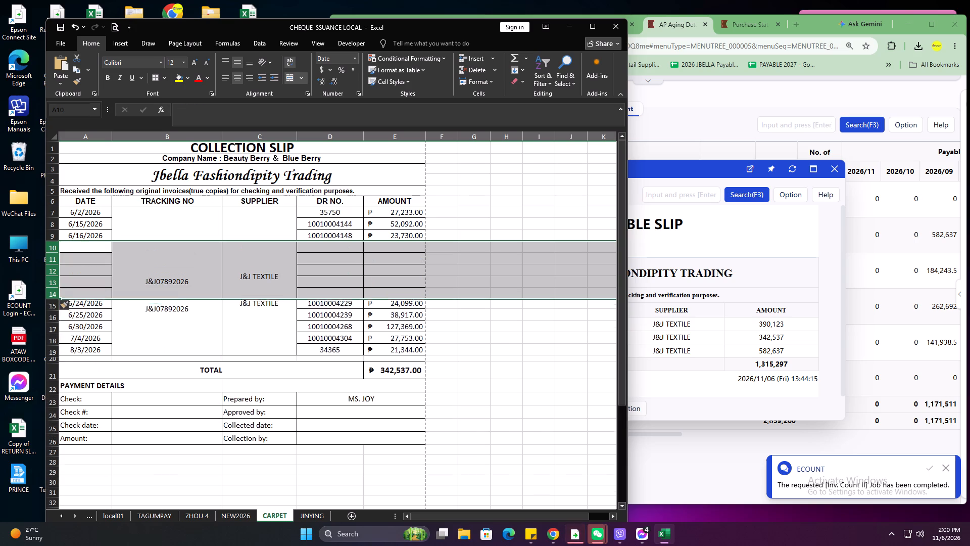
Reduce the height of invoice rows 7 to 19 evenly and make the TOTAL row slightly shorter.
{"action": "left_click", "coordinate": [50, 215]}
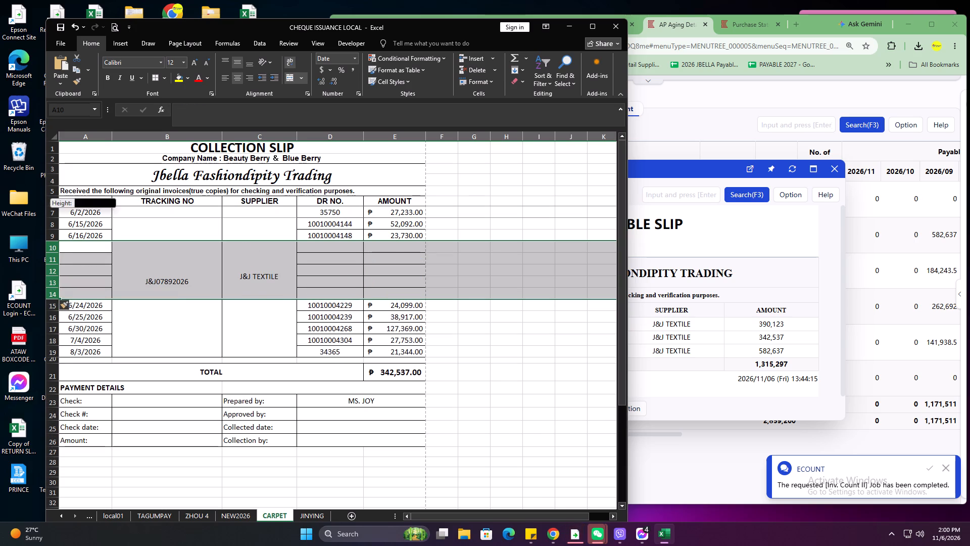
{"action": "left_click_drag", "start_coordinate": [51, 211], "coordinate": [65, 351]}
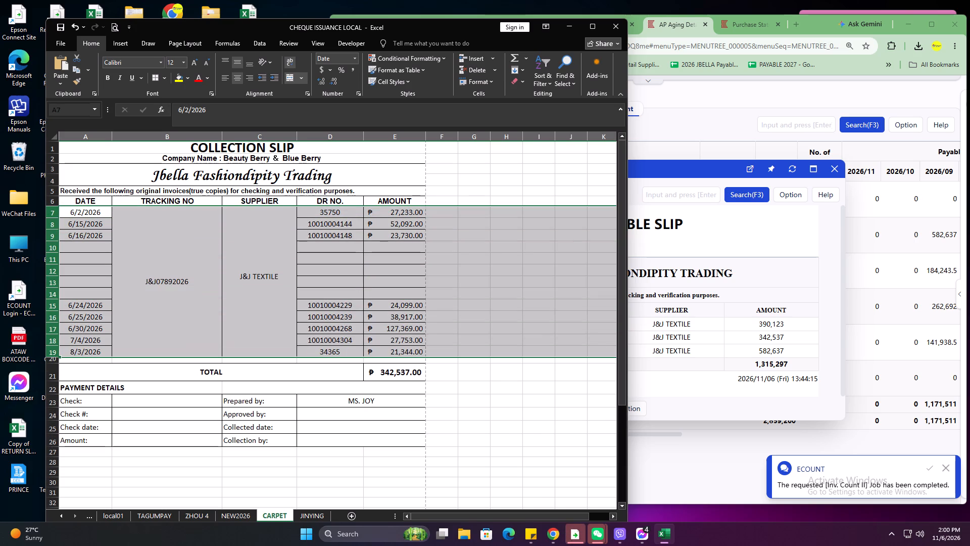
{"action": "left_click", "coordinate": [54, 251]}
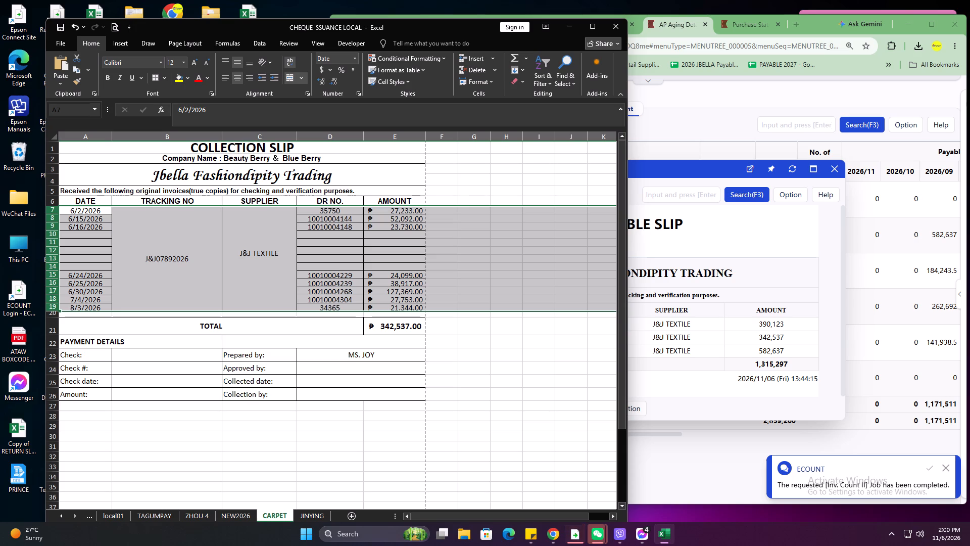
{"action": "left_click_drag", "start_coordinate": [55, 335], "coordinate": [56, 331]}
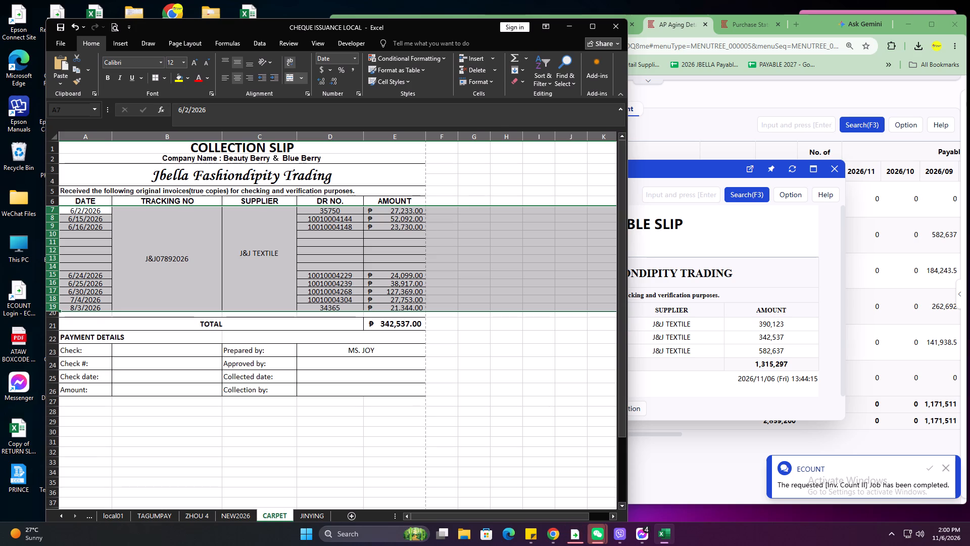
{"action": "left_click", "coordinate": [245, 249]}
{"action": "left_click", "coordinate": [90, 215]}
{"action": "left_click_drag", "start_coordinate": [52, 210], "coordinate": [67, 306]}
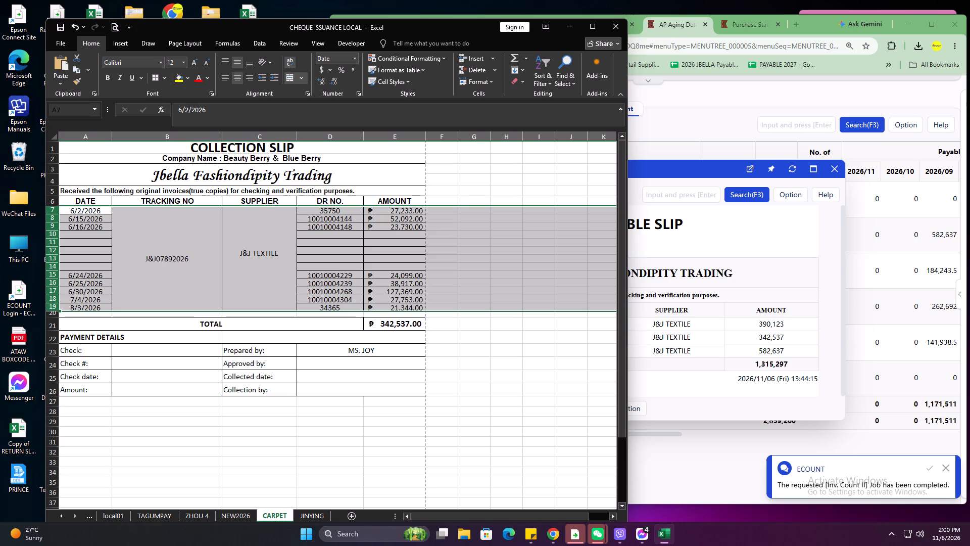
{"action": "left_click", "coordinate": [52, 214]}
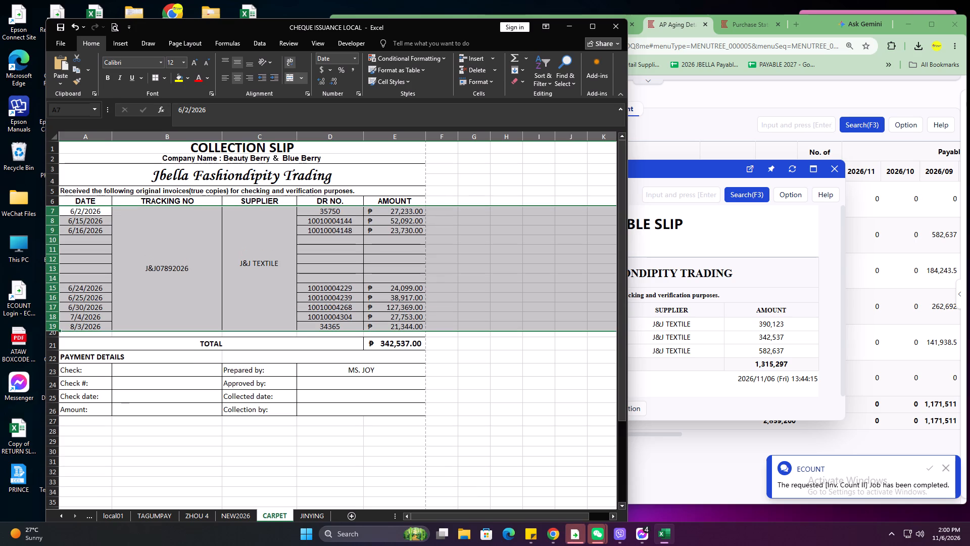
Enter the dates 7/18/2026, 7/21/2026, 7/22/2026 and 8/3/2026 in rows 7 to 10 of the DATE column.
{"action": "left_click", "coordinate": [100, 210]}
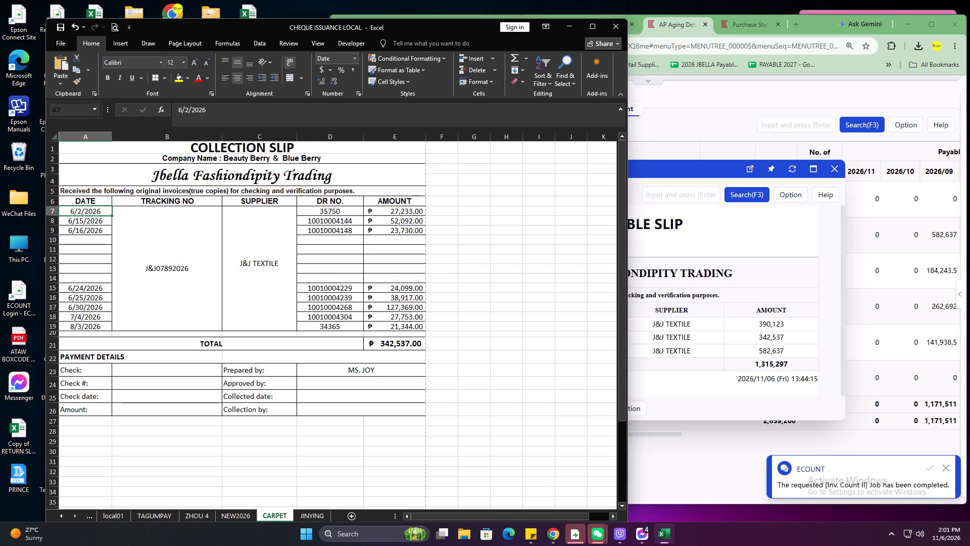
{"action": "type", "text": "7/18/"}
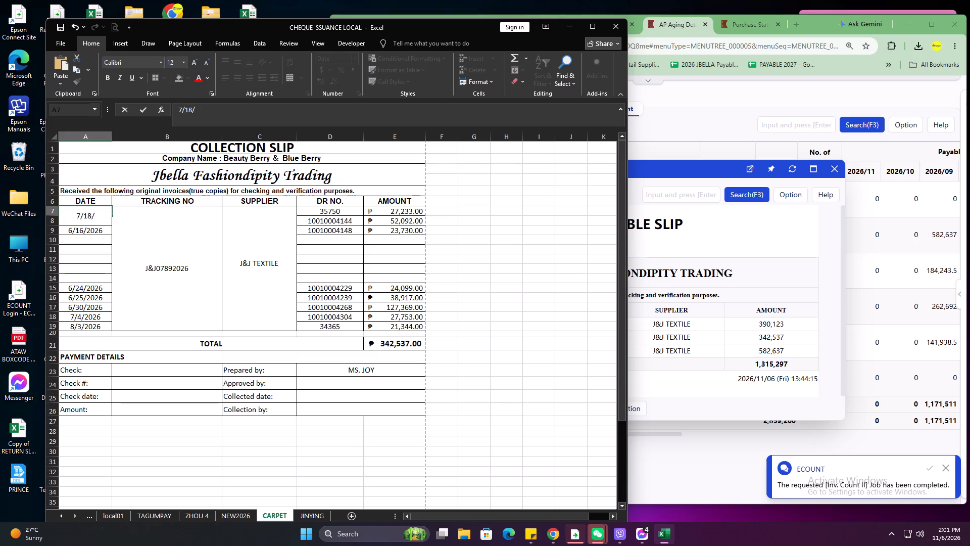
{"action": "type", "text": "2026"}
{"action": "key", "text": "Down"}
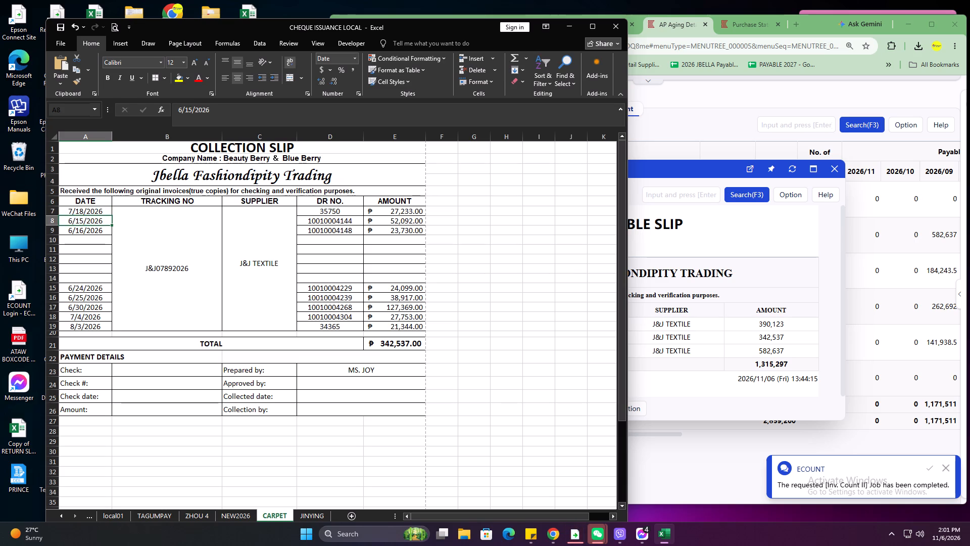
{"action": "type", "text": "7/21/2026"}
{"action": "key", "text": "Down"}
{"action": "type", "text": "7/28"}
{"action": "key", "text": "BackSpace"}
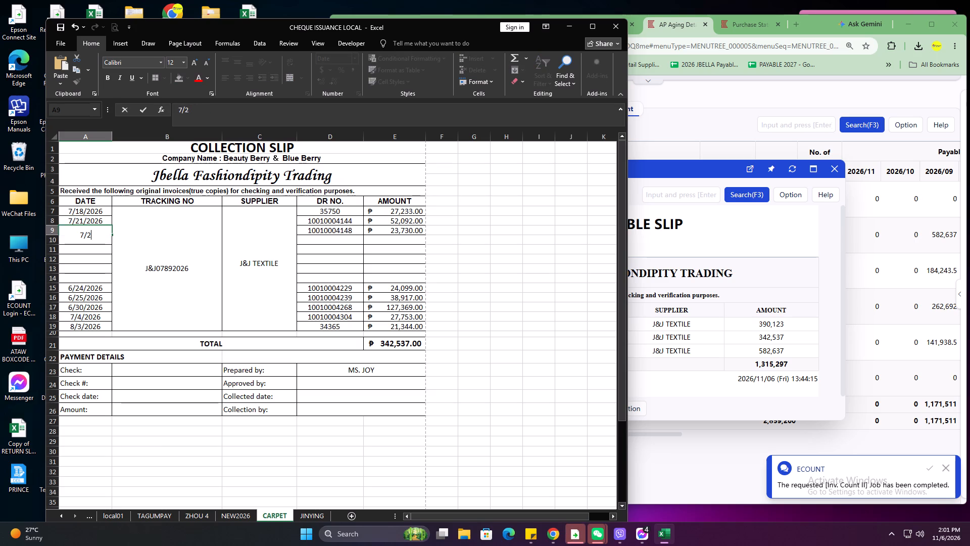
{"action": "type", "text": "2/2026"}
{"action": "key", "text": "Down"}
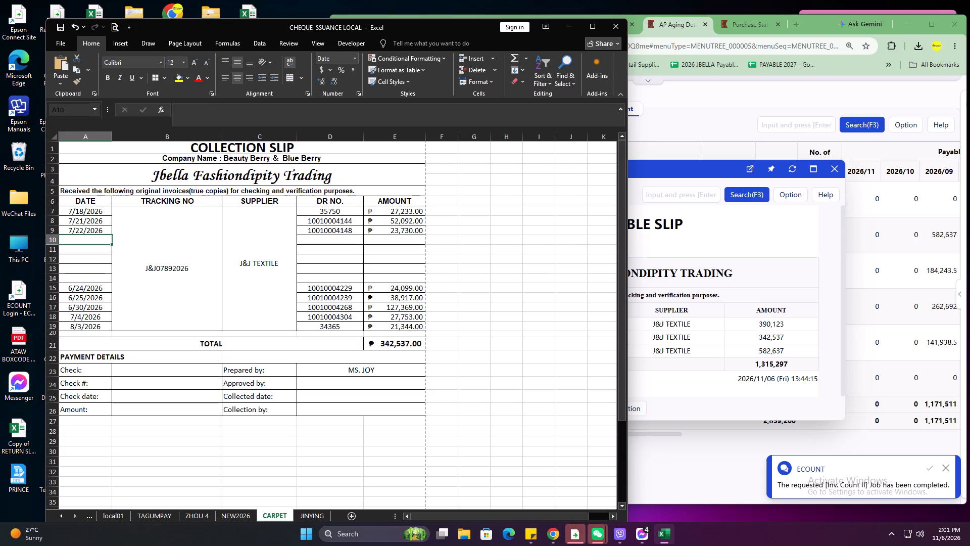
{"action": "type", "text": "8/3/2026"}
{"action": "key", "text": "Down"}
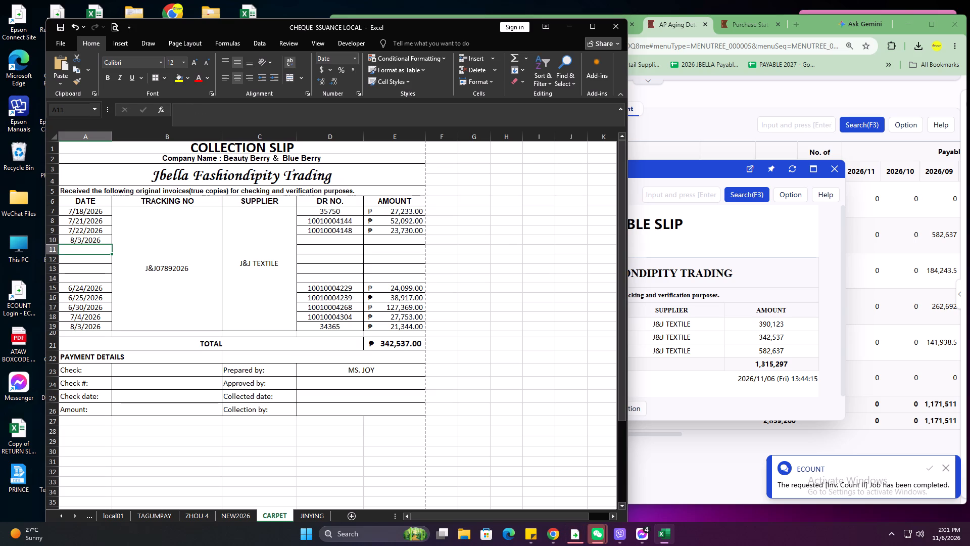
Enter the dates 8/15/2026, 8/17/2026, 8/18/2026 and 9/2/2026 in rows 11 to 14 of the DATE column.
{"action": "type", "text": "8/15/2026"}
{"action": "key", "text": "Down"}
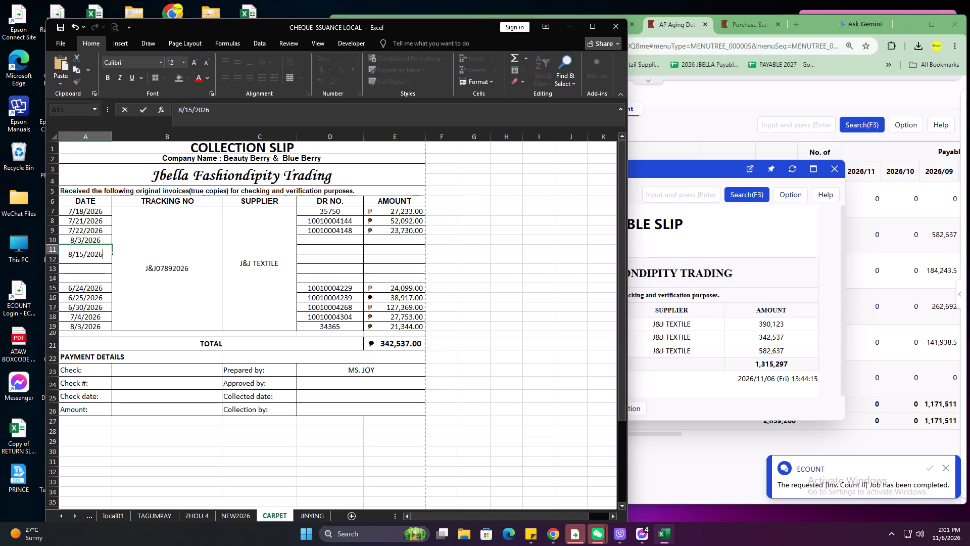
{"action": "type", "text": "8/17/2026"}
{"action": "key", "text": "Right"}
{"action": "type", "text": "8/"}
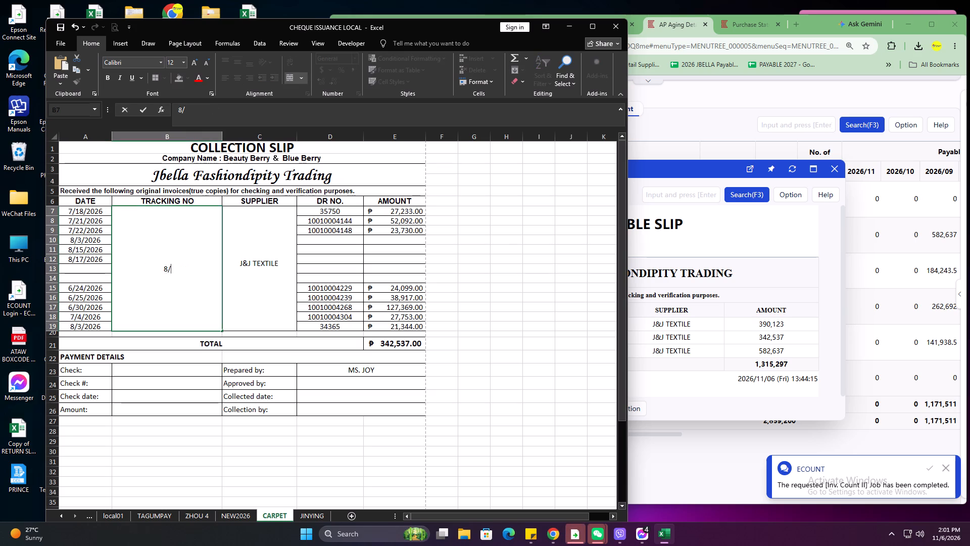
{"action": "key", "text": "ctrl+z"}
{"action": "left_click", "coordinate": [78, 267]}
{"action": "type", "text": "8/18/2026"}
{"action": "key", "text": "Down"}
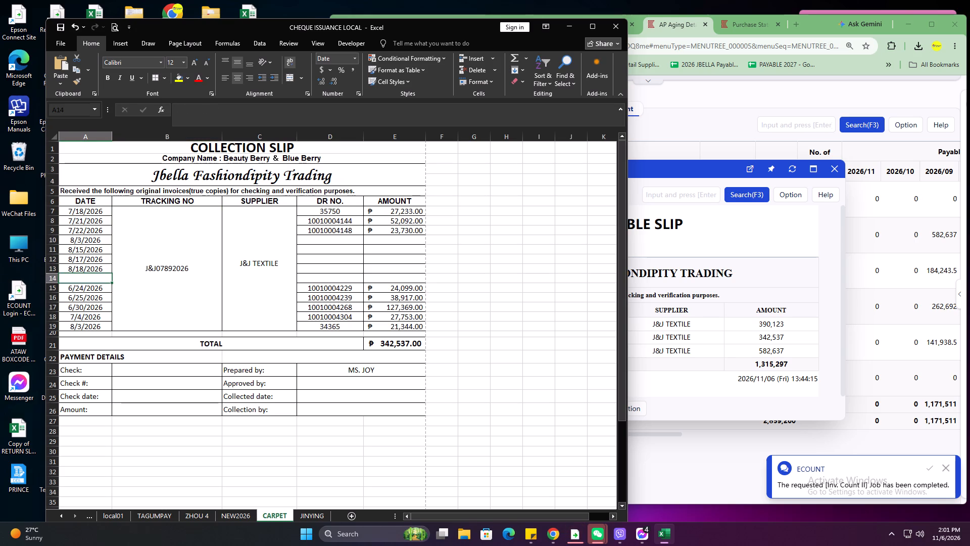
{"action": "type", "text": "9/2/2026"}
{"action": "key", "text": "Down"}
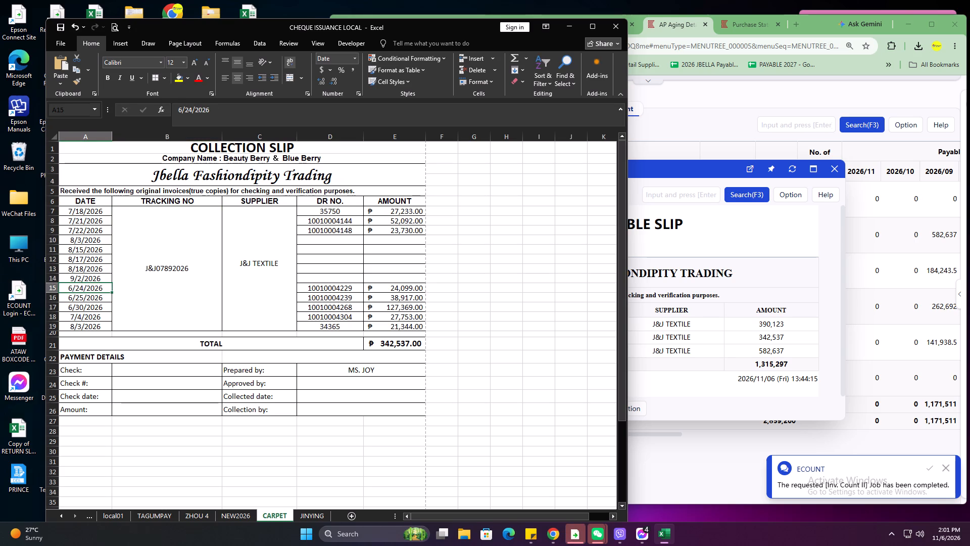
Replace the dates in rows 15 to 19 with 8/15/2026, 8/22/2026, 8/27/2026, 9/3/2026 and 9/3/2026.
{"action": "type", "text": "8/15/2026"}
{"action": "key", "text": "Down"}
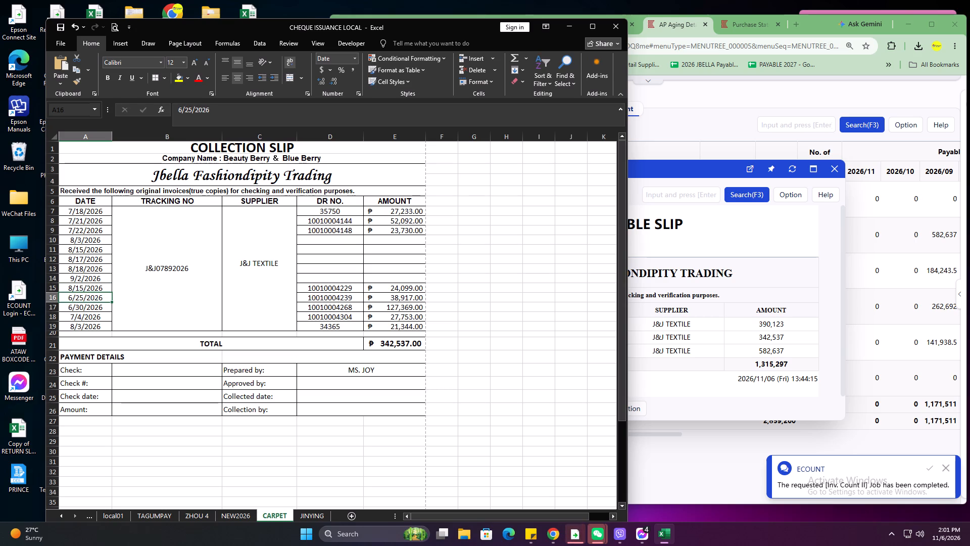
{"action": "type", "text": "8/22/20"}
{"action": "key", "text": "5"}
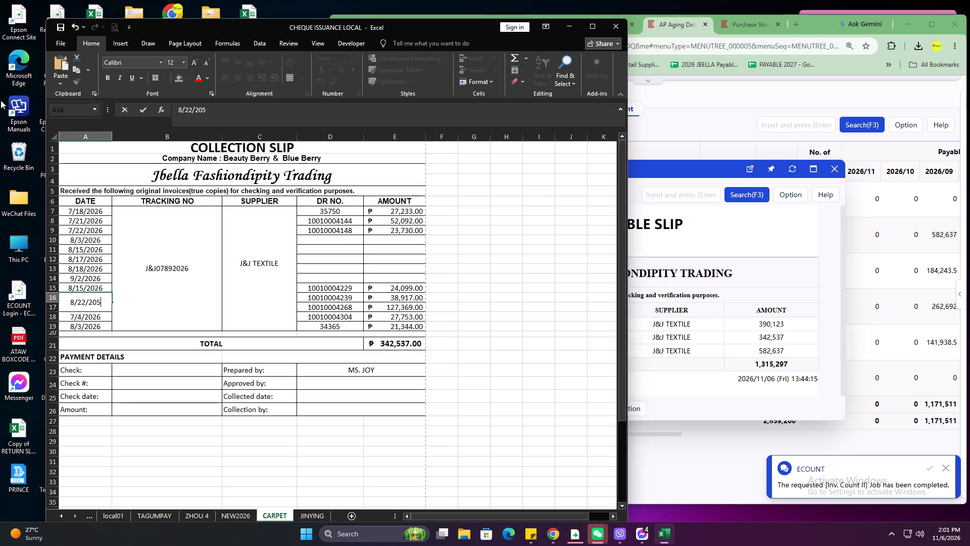
{"action": "key", "text": "BackSpace"}
{"action": "type", "text": "26"}
{"action": "key", "text": "Down"}
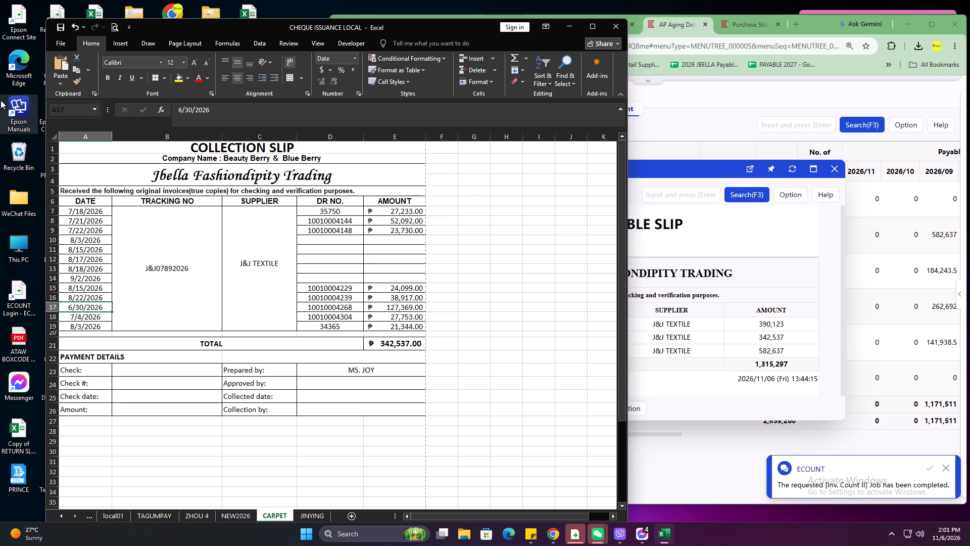
{"action": "type", "text": "8/27/*"}
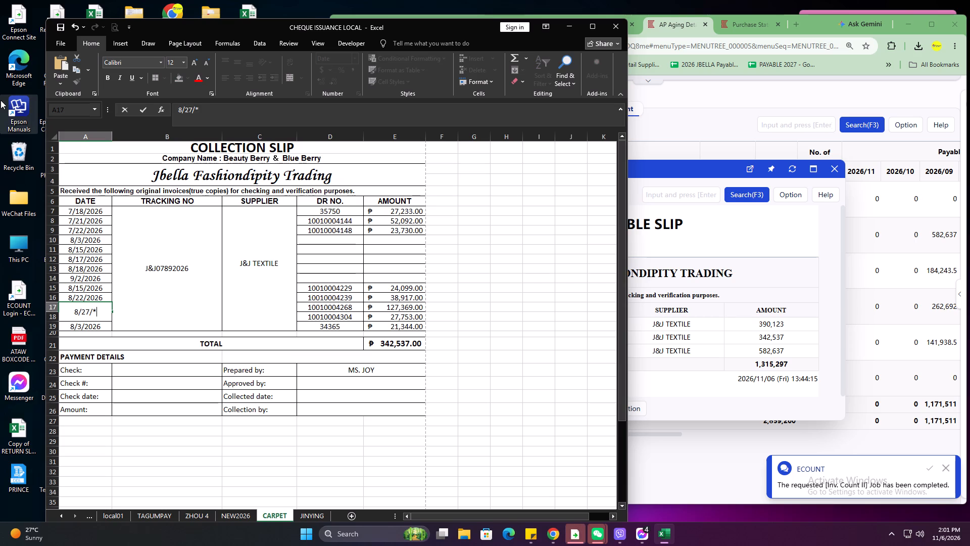
{"action": "key", "text": "BackSpace"}
{"action": "type", "text": "2026"}
{"action": "key", "text": "Down"}
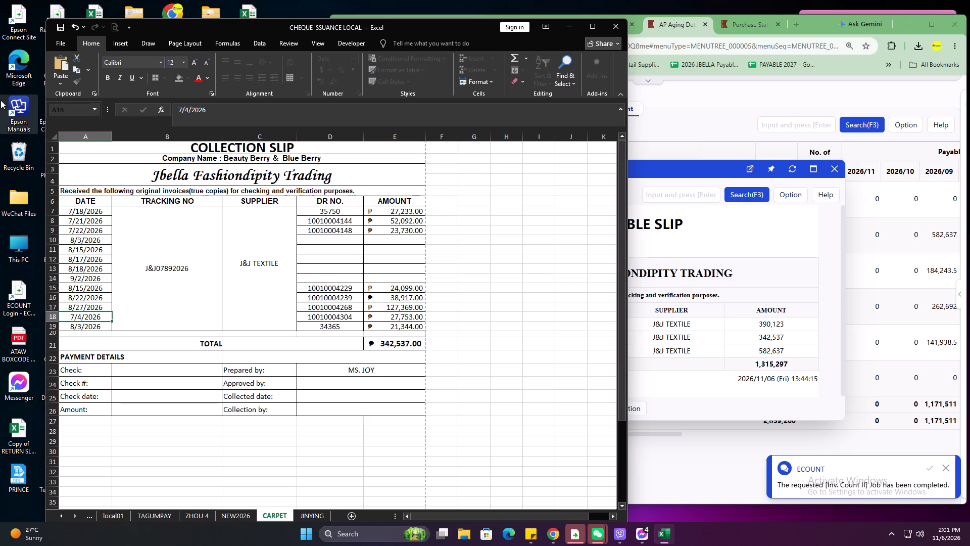
{"action": "type", "text": "9/3/2026"}
{"action": "key", "text": "Down"}
{"action": "type", "text": "9/3/2026"}
{"action": "key", "text": "Return"}
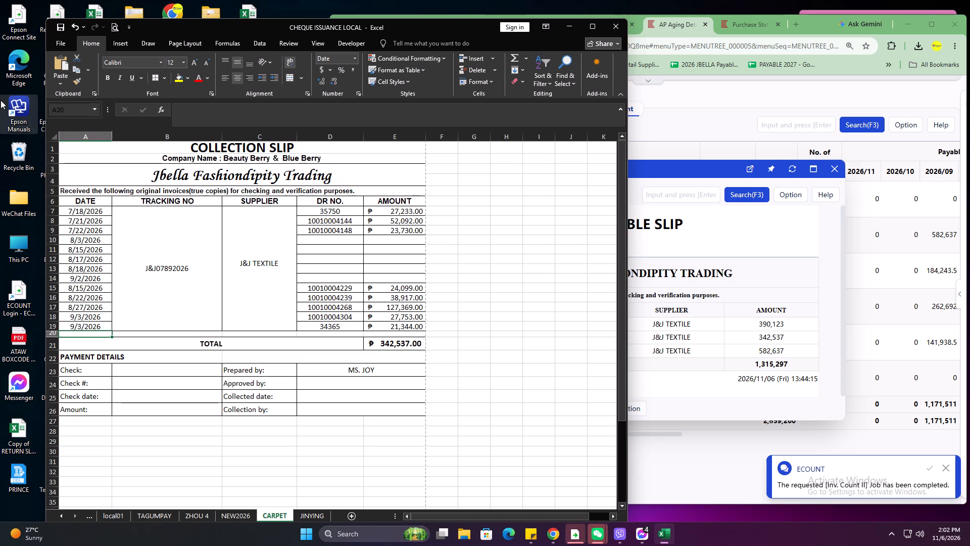
Select the first DR NO. entry, in the 7/18/2026 row, for editing.
{"action": "left_click", "coordinate": [339, 212]}
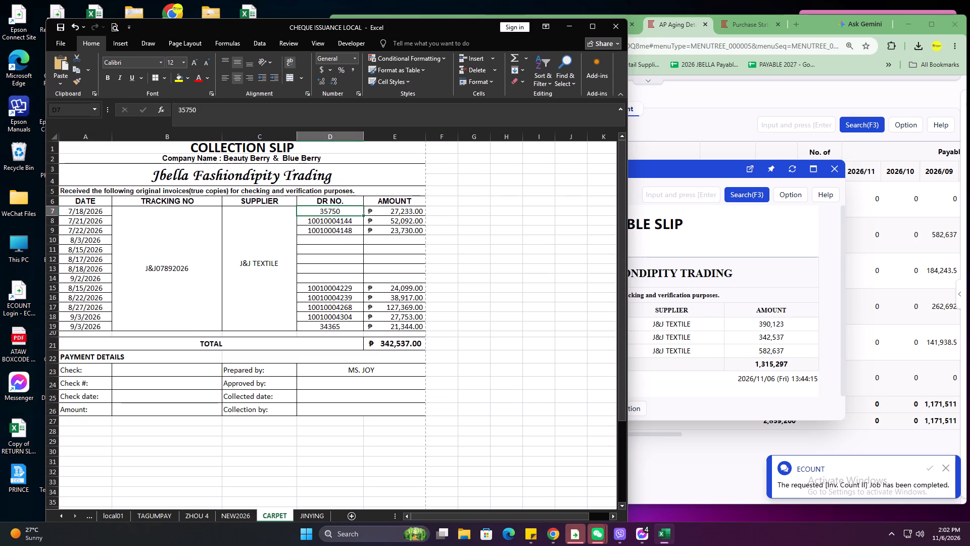
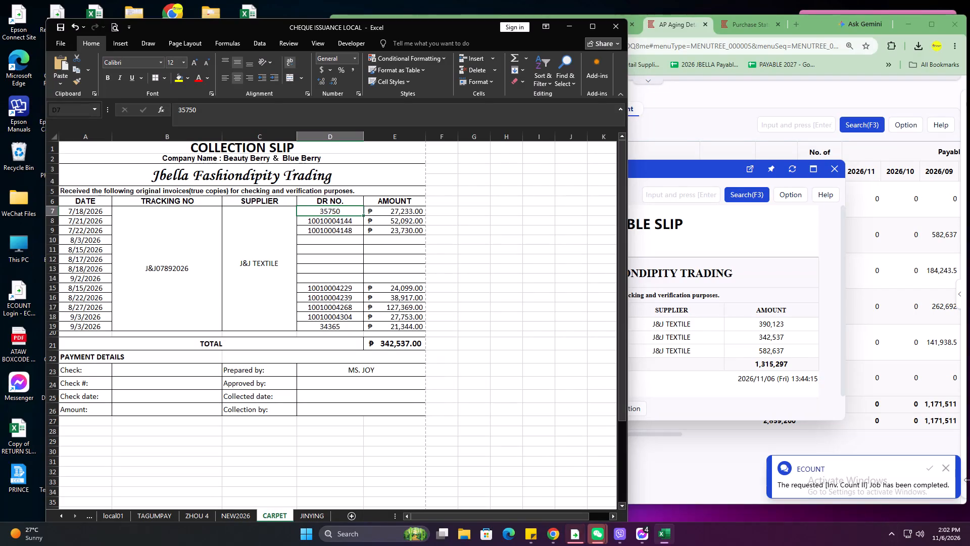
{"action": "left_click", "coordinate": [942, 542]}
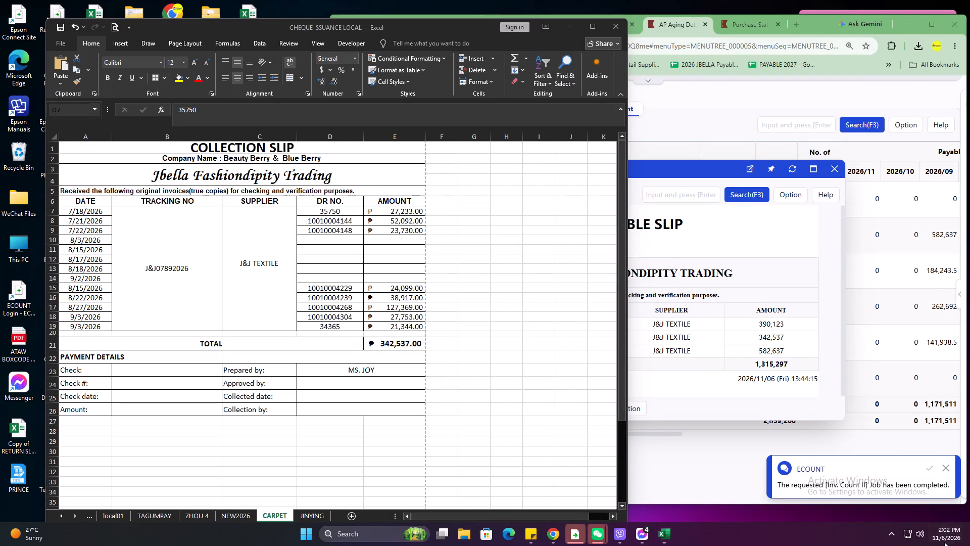
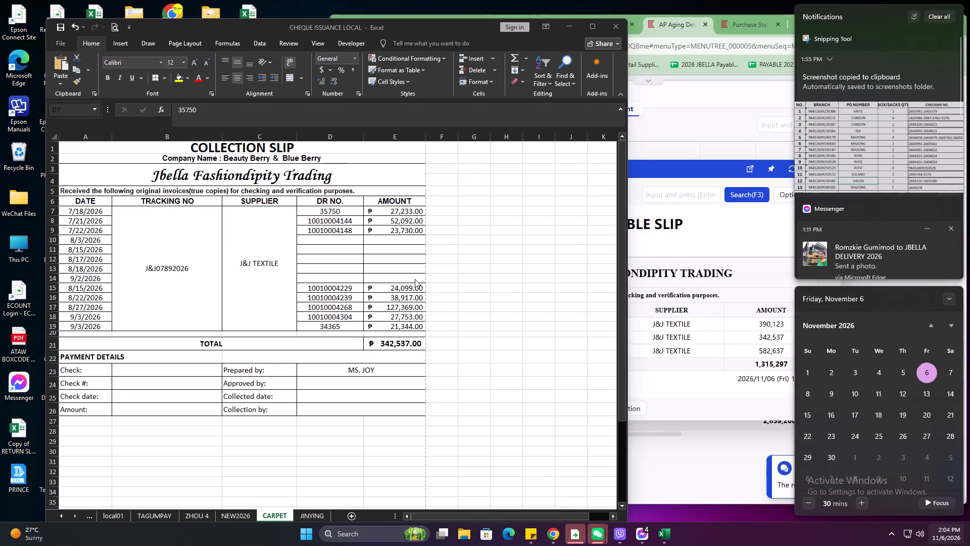
{"action": "left_click", "coordinate": [351, 214]}
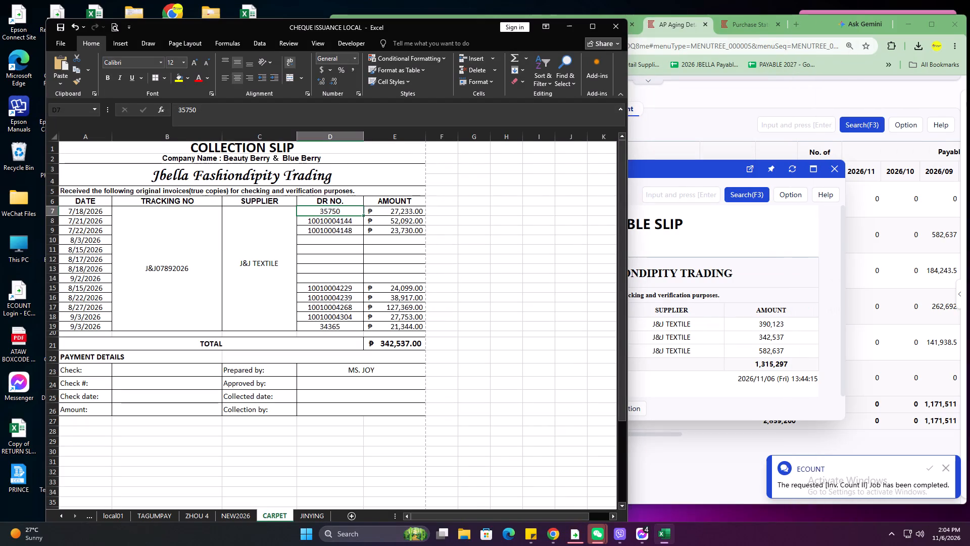
{"action": "left_click", "coordinate": [350, 213]}
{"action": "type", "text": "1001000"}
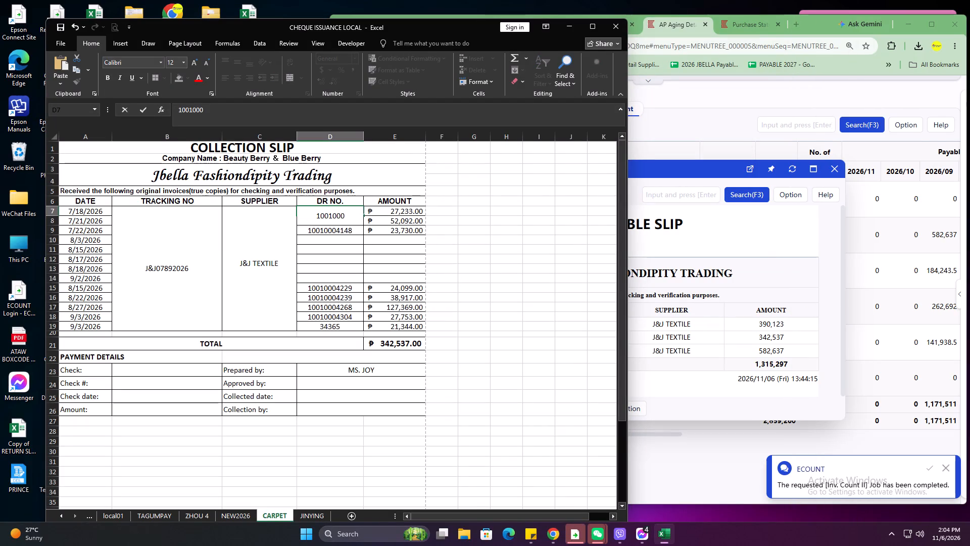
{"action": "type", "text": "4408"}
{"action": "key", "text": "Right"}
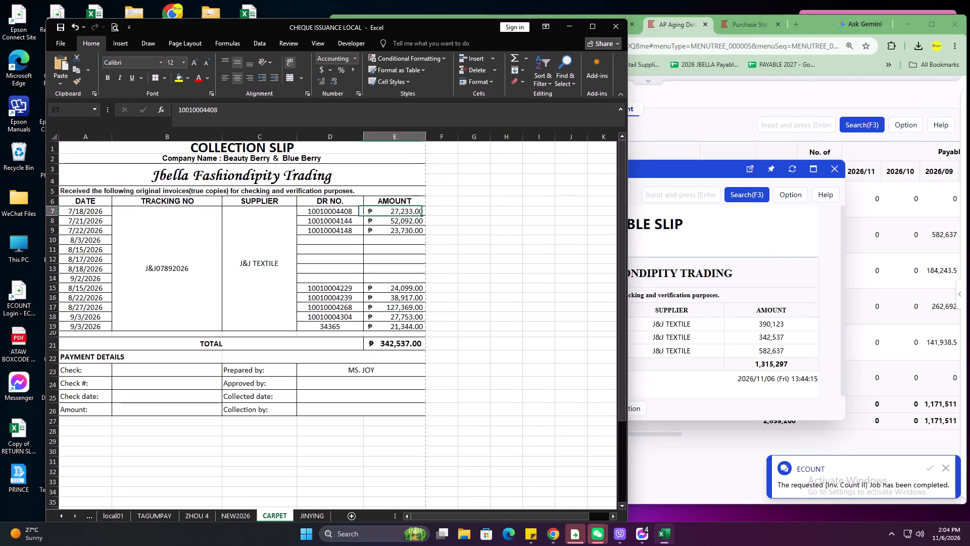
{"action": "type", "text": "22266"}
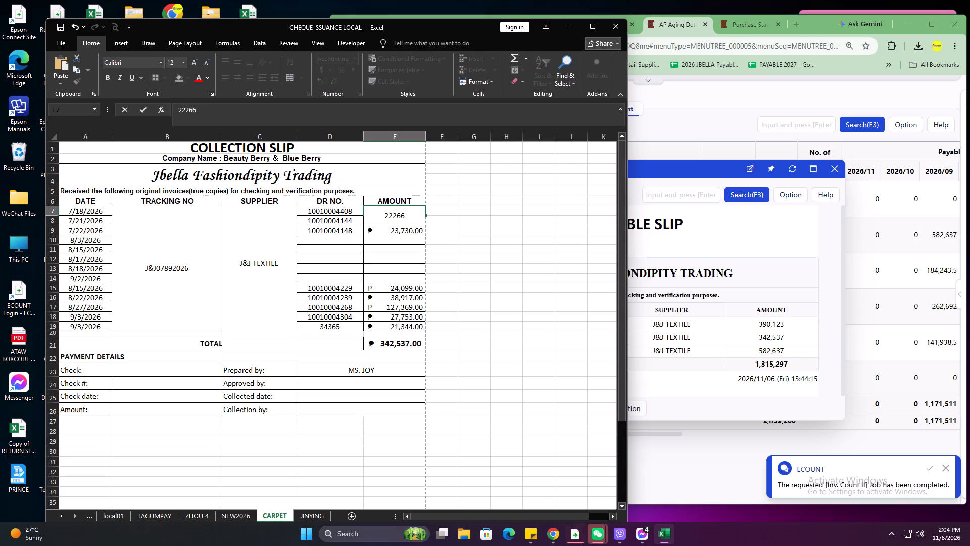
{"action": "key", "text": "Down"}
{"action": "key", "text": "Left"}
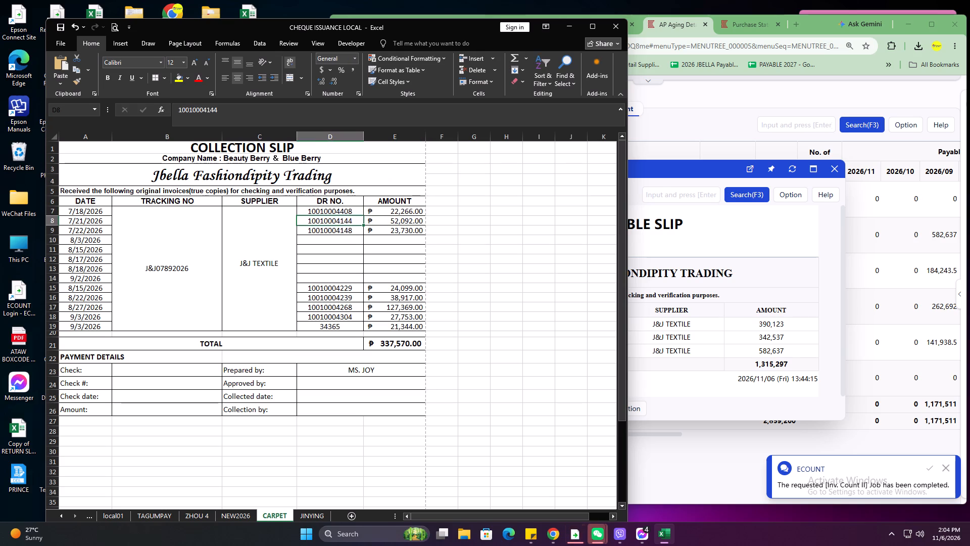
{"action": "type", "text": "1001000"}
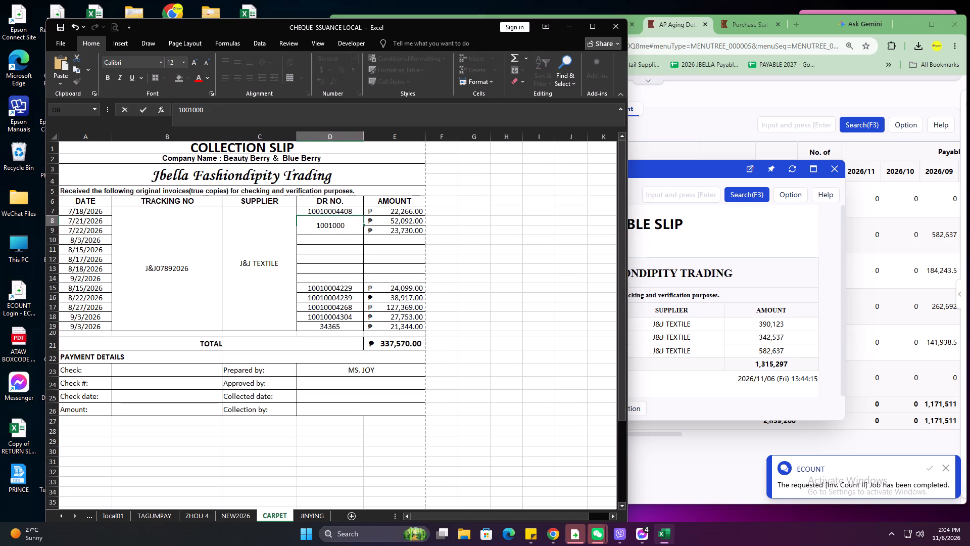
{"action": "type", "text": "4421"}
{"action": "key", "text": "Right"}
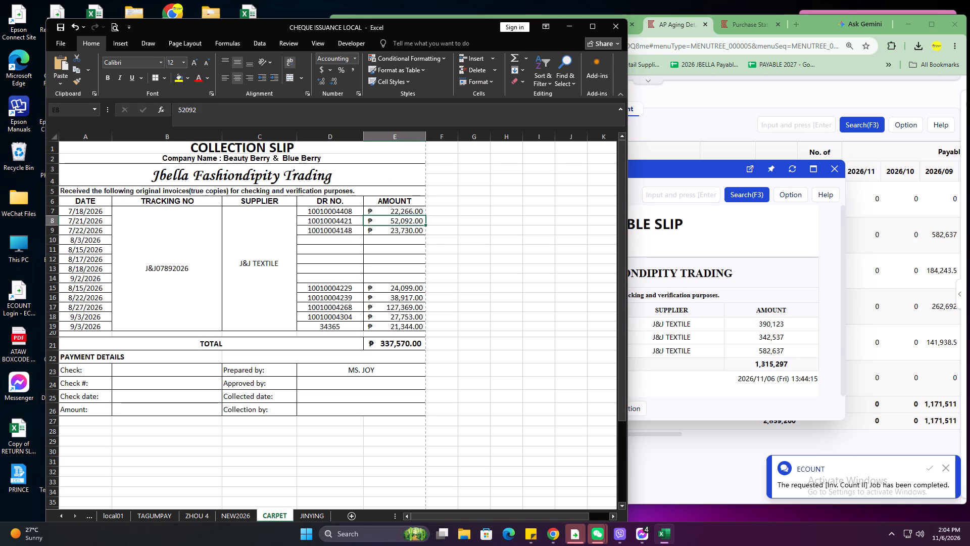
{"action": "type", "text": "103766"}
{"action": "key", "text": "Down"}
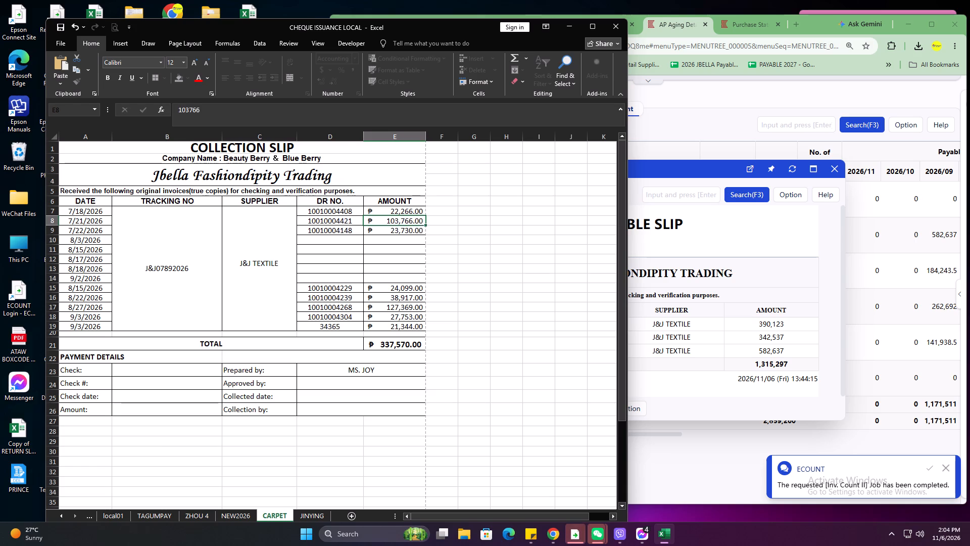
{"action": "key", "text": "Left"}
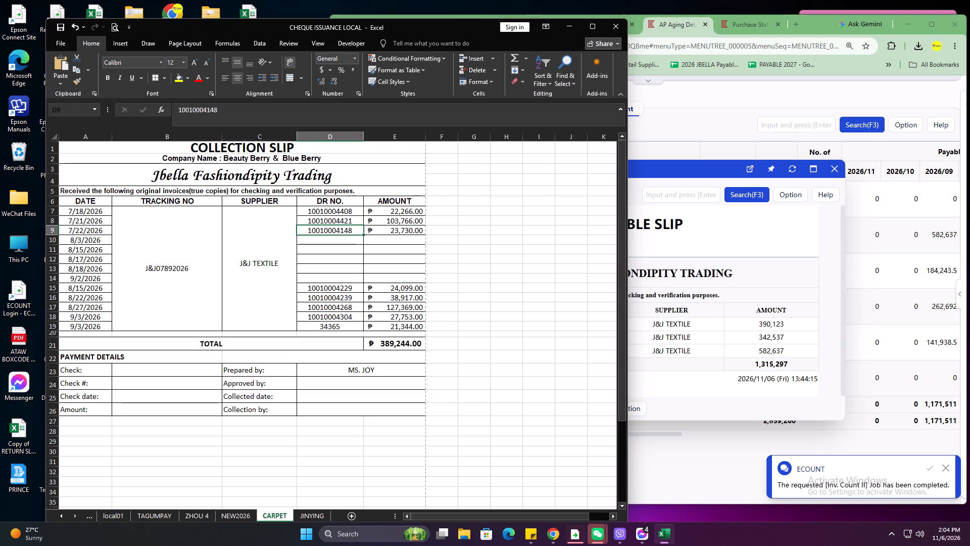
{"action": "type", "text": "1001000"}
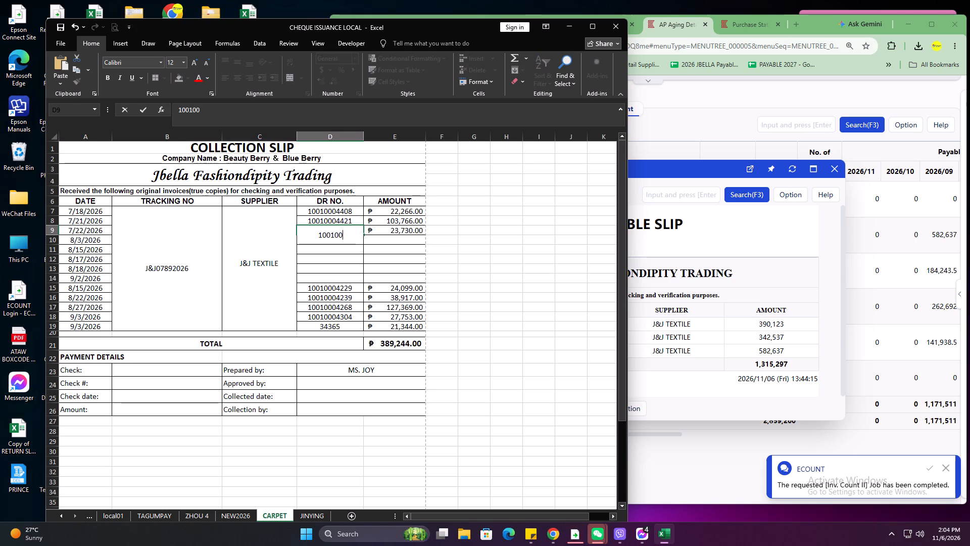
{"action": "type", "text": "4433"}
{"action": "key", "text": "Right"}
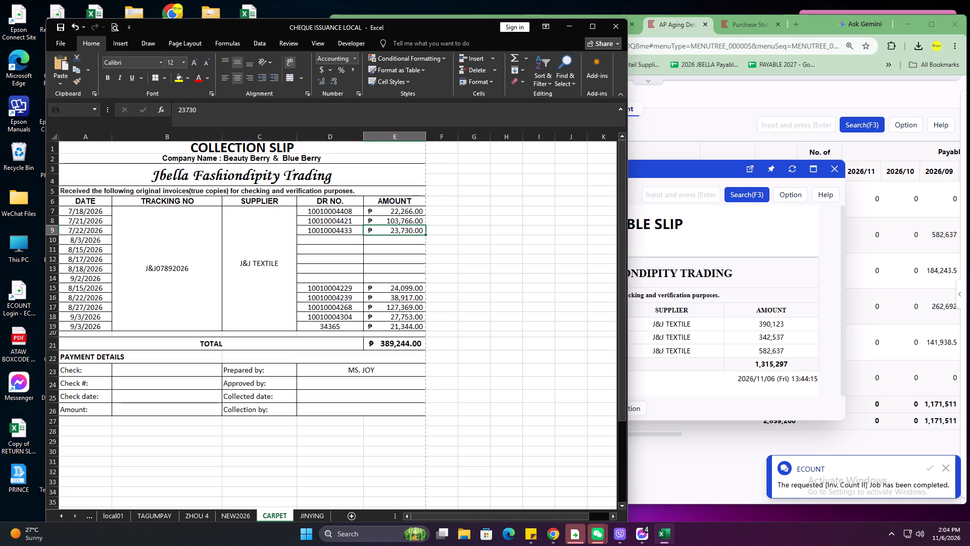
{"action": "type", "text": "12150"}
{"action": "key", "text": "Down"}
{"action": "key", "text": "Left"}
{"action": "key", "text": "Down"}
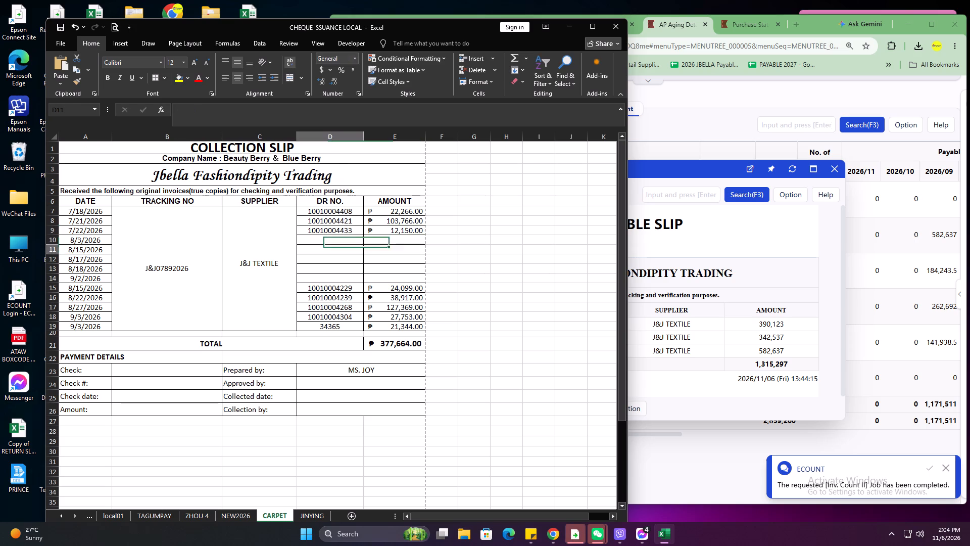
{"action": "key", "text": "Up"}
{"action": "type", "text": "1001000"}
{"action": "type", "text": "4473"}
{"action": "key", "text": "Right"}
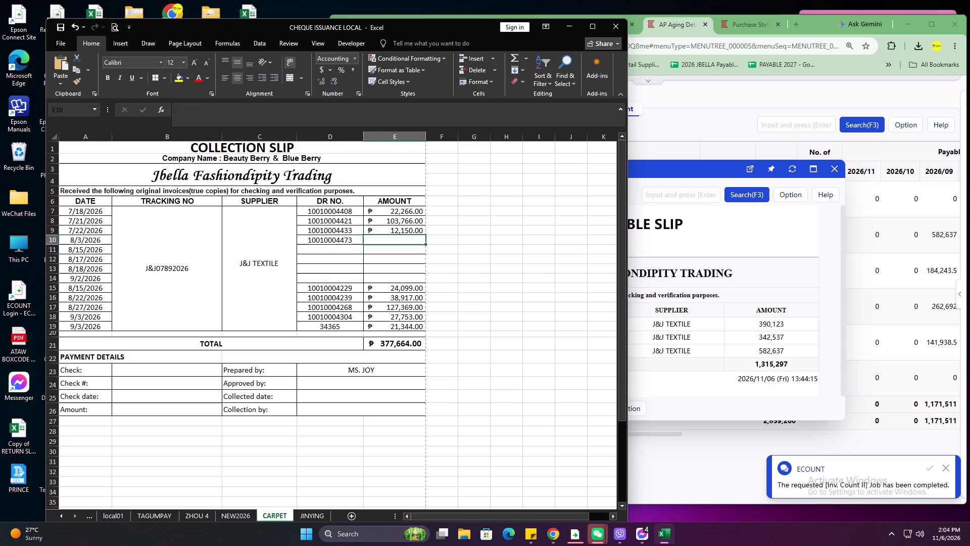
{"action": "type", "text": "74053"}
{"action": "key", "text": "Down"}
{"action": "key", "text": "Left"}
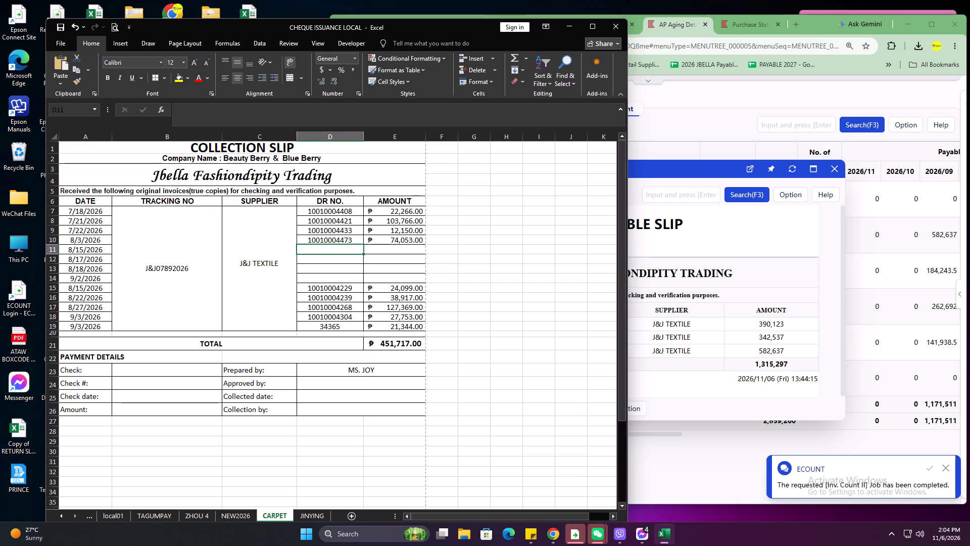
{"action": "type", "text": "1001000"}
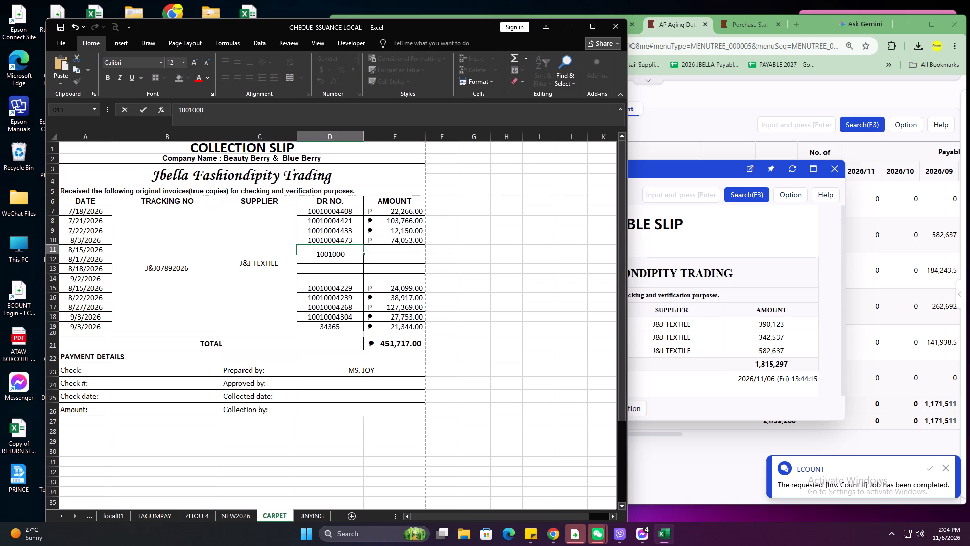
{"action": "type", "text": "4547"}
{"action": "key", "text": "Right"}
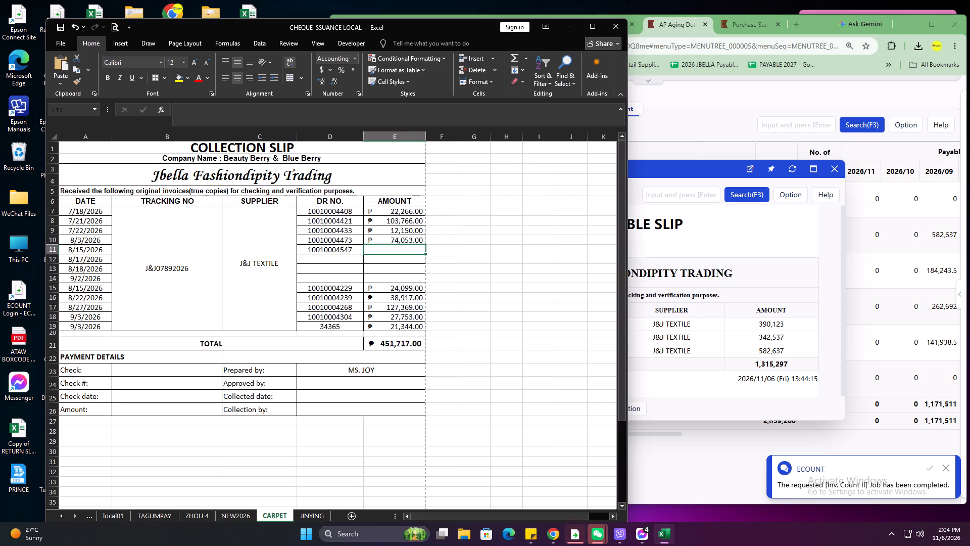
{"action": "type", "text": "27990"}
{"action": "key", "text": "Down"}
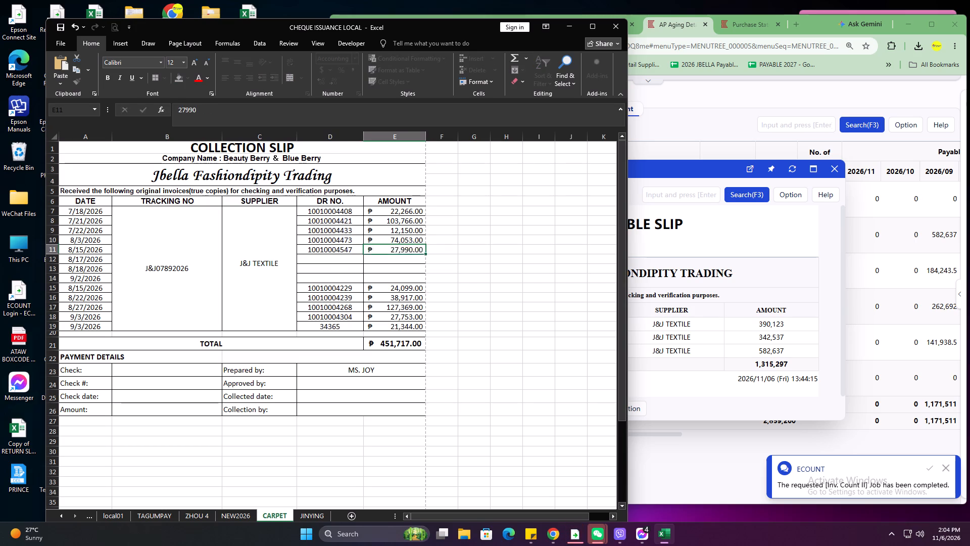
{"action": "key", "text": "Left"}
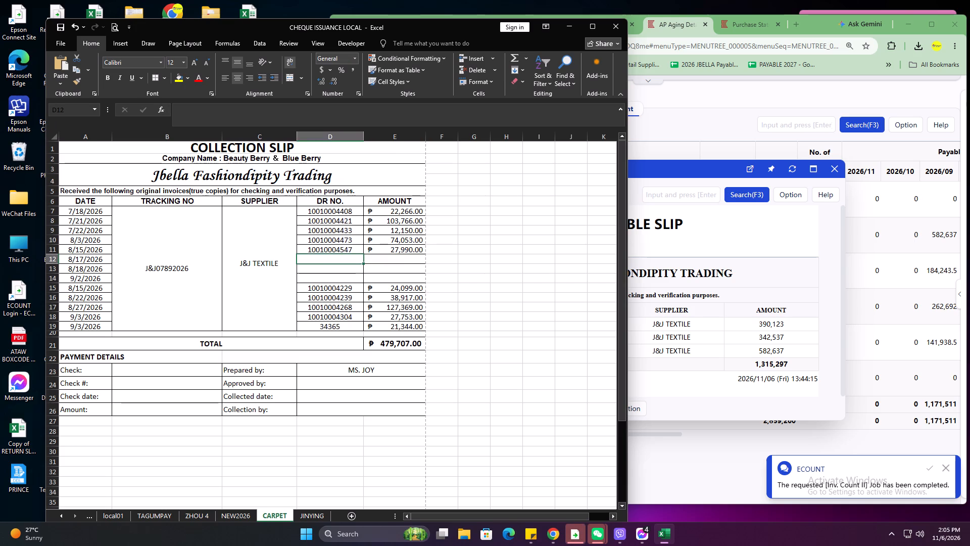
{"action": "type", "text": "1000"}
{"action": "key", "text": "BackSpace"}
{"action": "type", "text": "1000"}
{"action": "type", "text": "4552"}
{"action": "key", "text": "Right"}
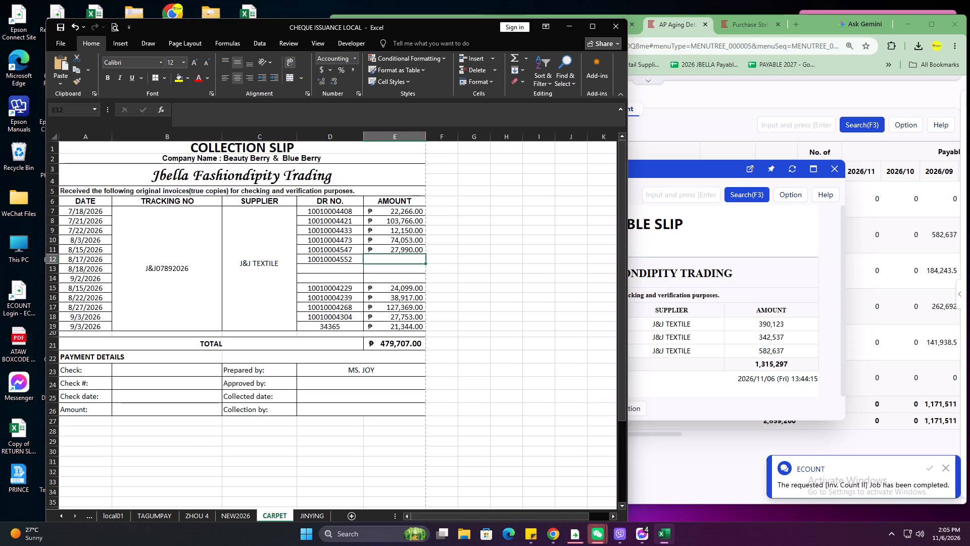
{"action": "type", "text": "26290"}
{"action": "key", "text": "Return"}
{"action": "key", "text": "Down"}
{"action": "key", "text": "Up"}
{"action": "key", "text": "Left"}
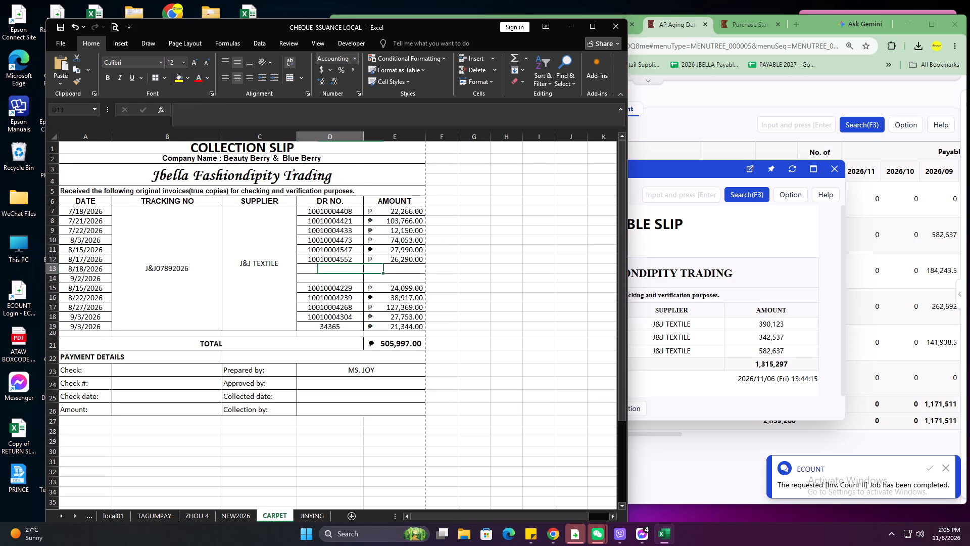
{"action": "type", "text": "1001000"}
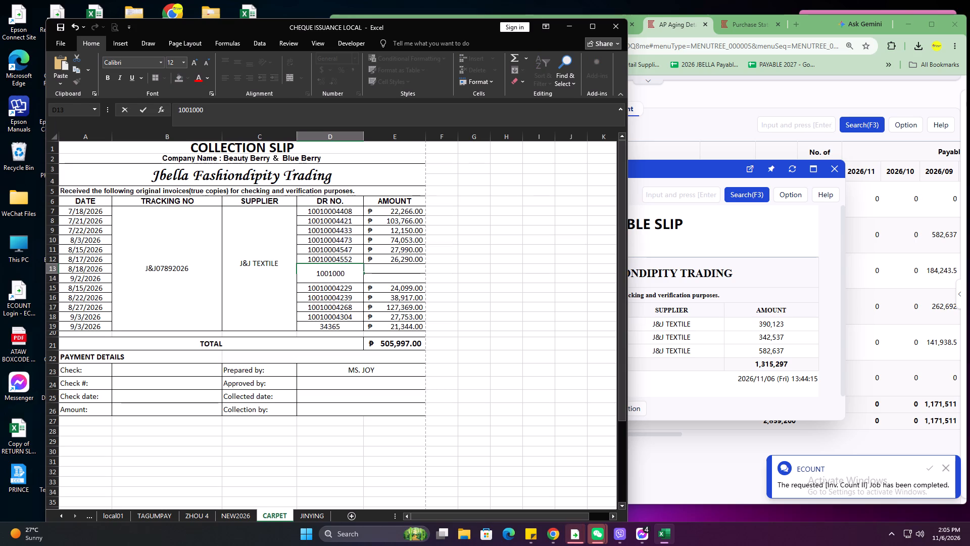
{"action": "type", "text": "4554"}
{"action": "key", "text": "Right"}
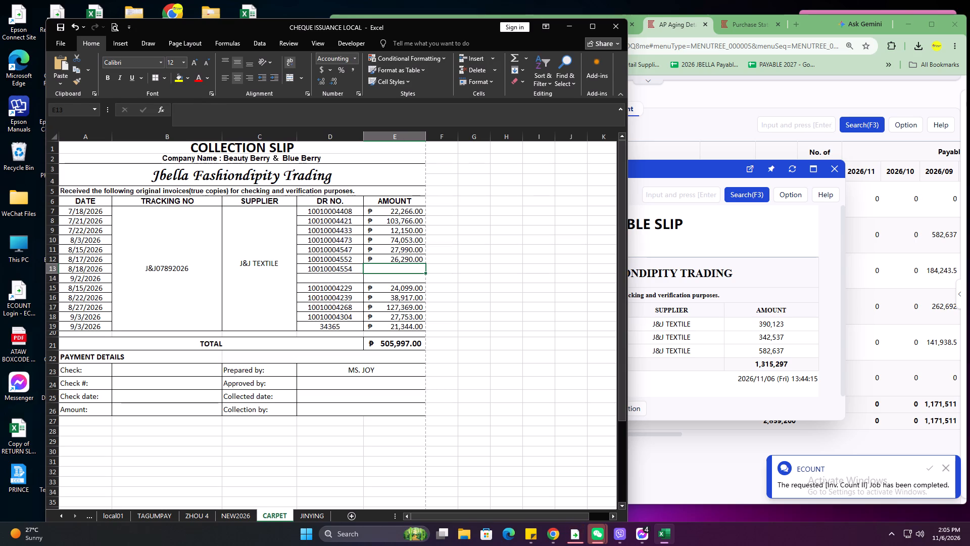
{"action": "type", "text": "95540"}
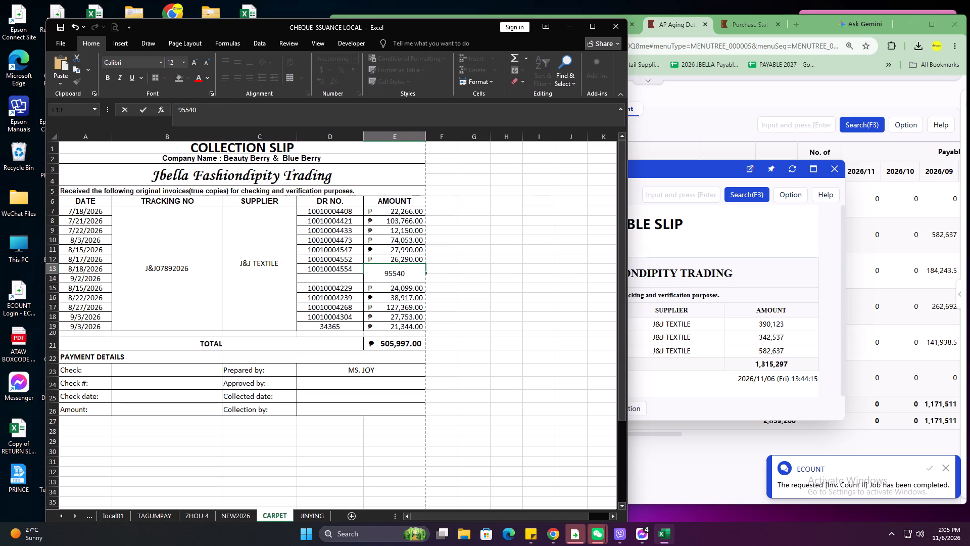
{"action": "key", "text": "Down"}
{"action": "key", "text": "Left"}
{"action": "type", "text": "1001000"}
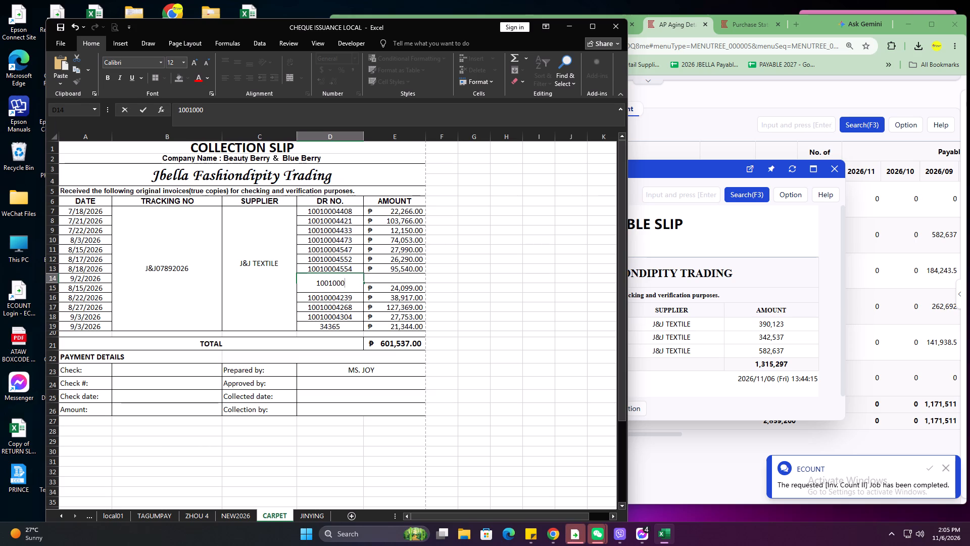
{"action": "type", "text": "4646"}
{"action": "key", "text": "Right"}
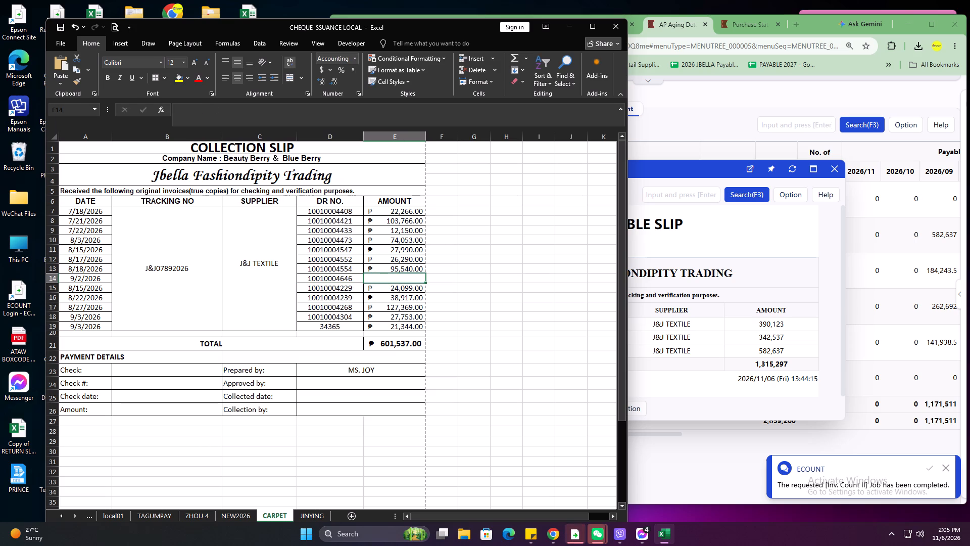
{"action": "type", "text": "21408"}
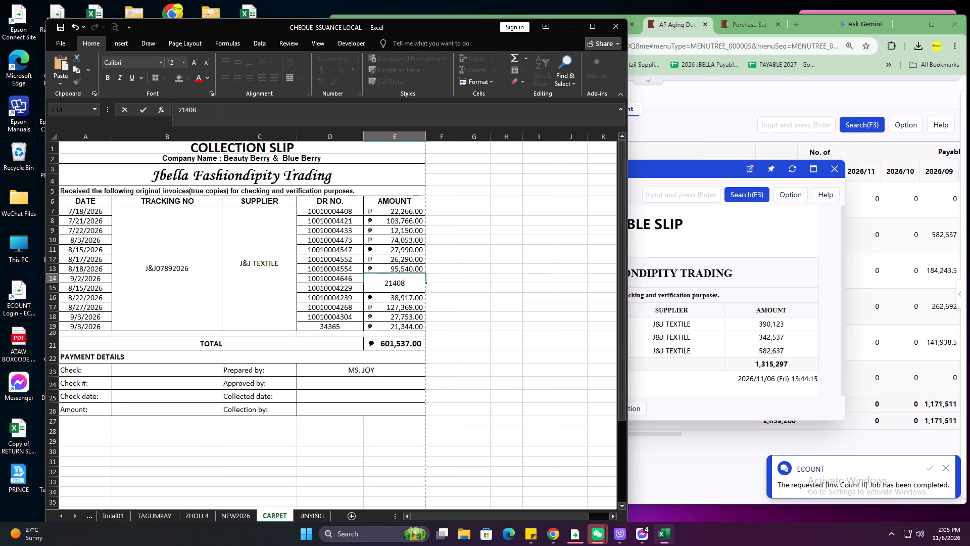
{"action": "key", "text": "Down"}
Replace the row 15 entry with DR NO. 34366, amount 30536, and the row 16 entry with DR NO. 34367, amount 54496.
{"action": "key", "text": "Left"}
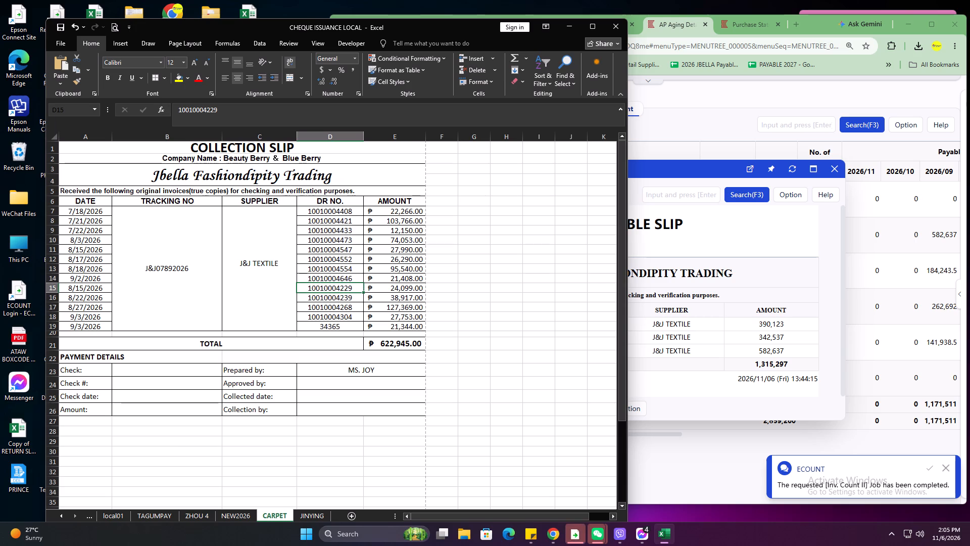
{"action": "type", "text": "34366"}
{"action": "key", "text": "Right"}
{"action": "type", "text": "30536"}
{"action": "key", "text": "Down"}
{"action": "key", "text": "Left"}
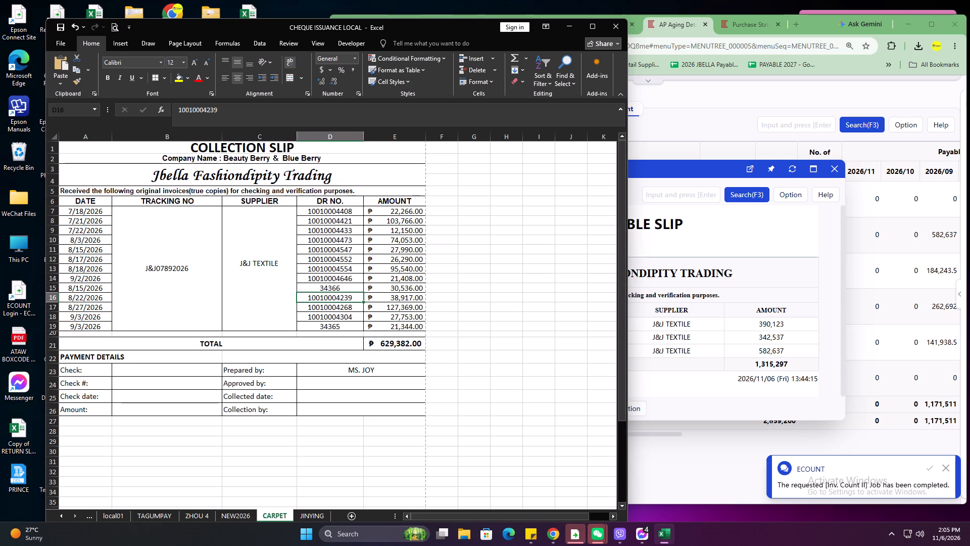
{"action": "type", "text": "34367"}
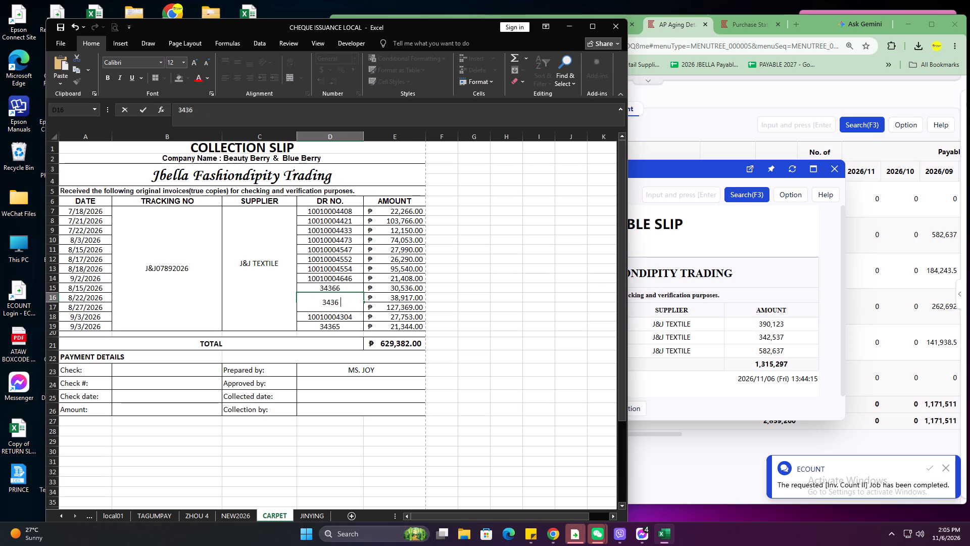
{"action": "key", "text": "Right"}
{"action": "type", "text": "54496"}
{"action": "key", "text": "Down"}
Replace the row 17 entry with DR NO. 34368, amount 27552, and the row 18 entry with DR NO. 34369, amount 28256.
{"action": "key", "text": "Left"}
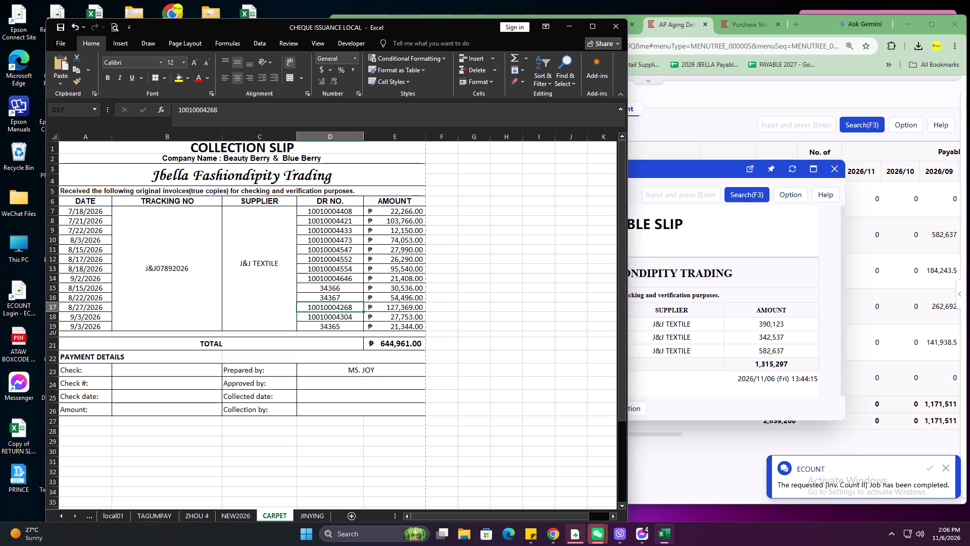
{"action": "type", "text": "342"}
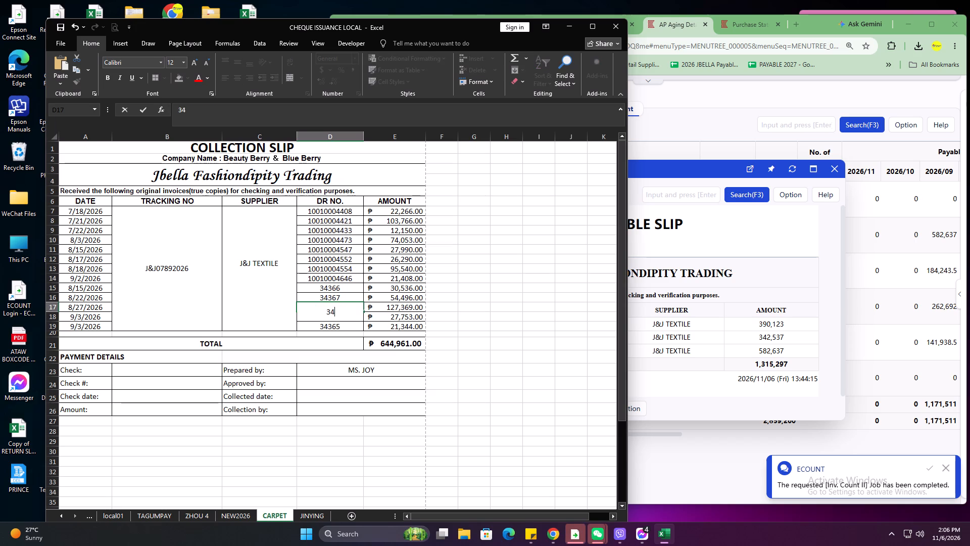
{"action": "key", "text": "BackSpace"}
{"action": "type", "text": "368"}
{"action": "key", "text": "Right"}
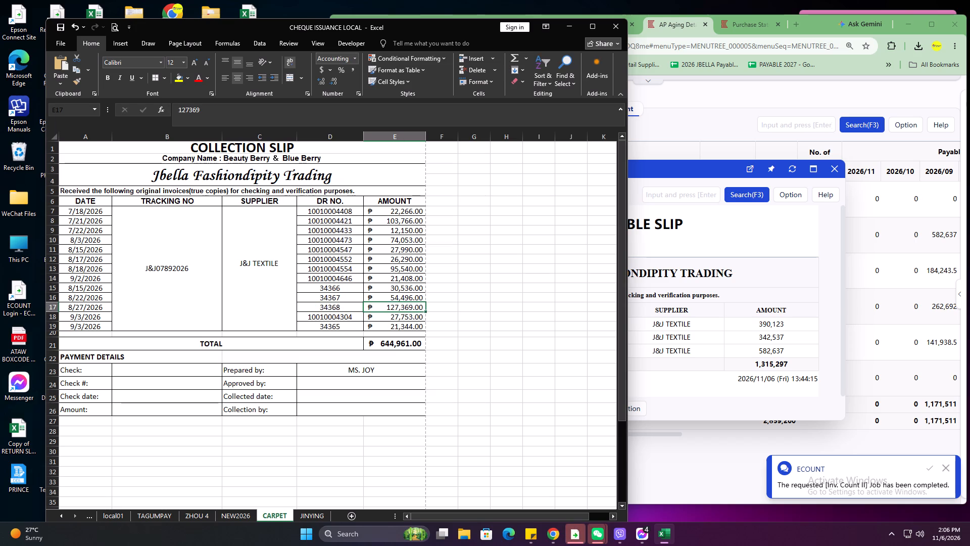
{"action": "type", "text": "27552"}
{"action": "key", "text": "Down"}
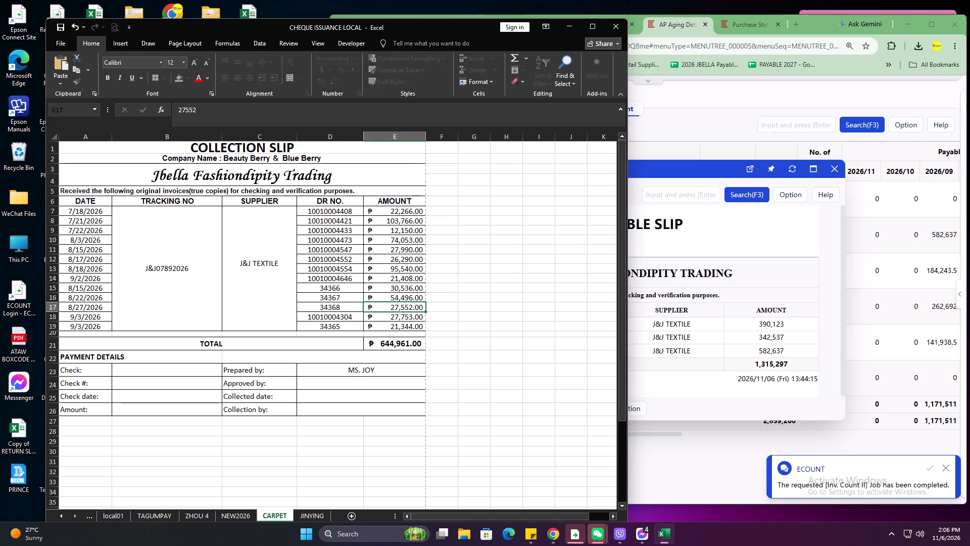
{"action": "key", "text": "Left"}
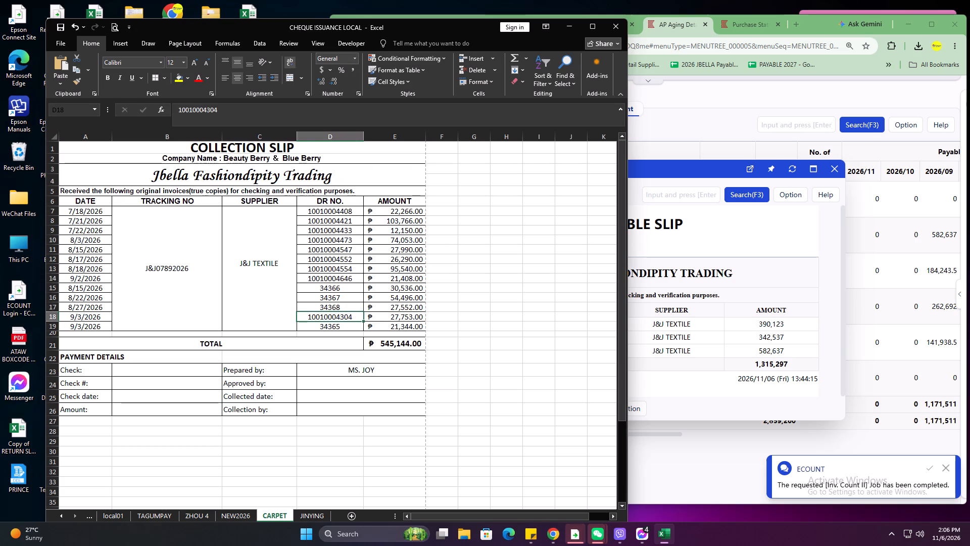
{"action": "type", "text": "34369"}
{"action": "key", "text": "Right"}
{"action": "type", "text": "28256"}
{"action": "key", "text": "Down"}
{"action": "key", "text": "Left"}
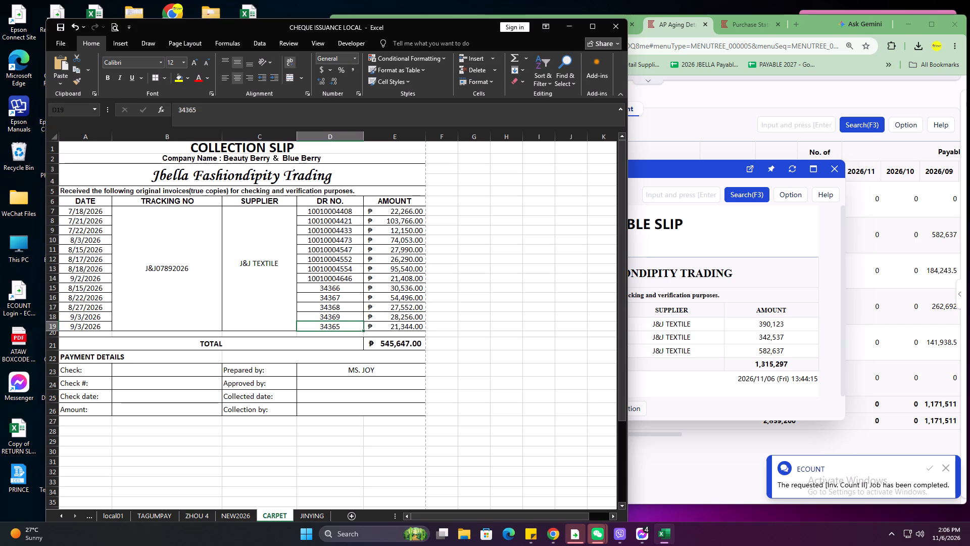
Replace the row 19 entry with DR NO. 34370 and amount 58334.
{"action": "key", "text": "3"}
{"action": "type", "text": "4370"}
{"action": "key", "text": "Right"}
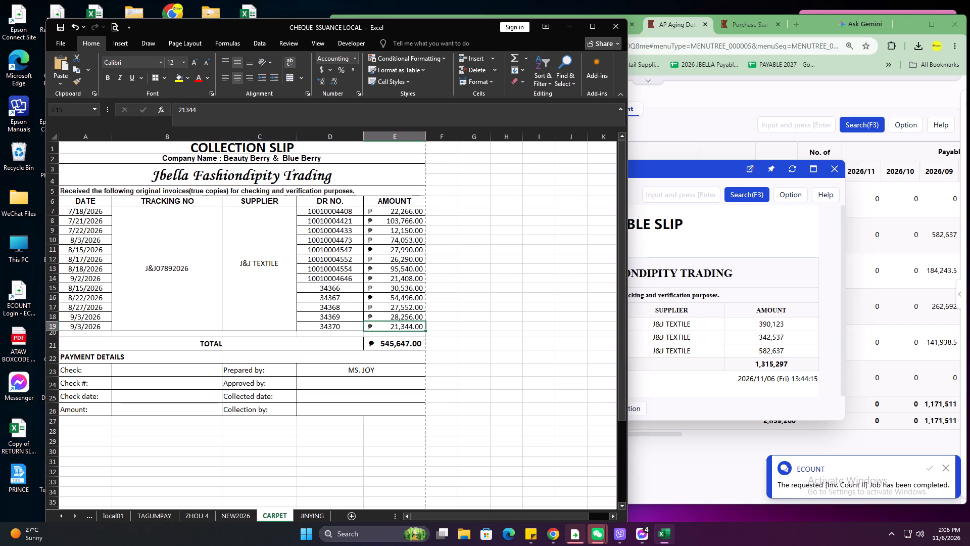
{"action": "key", "text": "5"}
{"action": "key", "text": "BackSpace"}
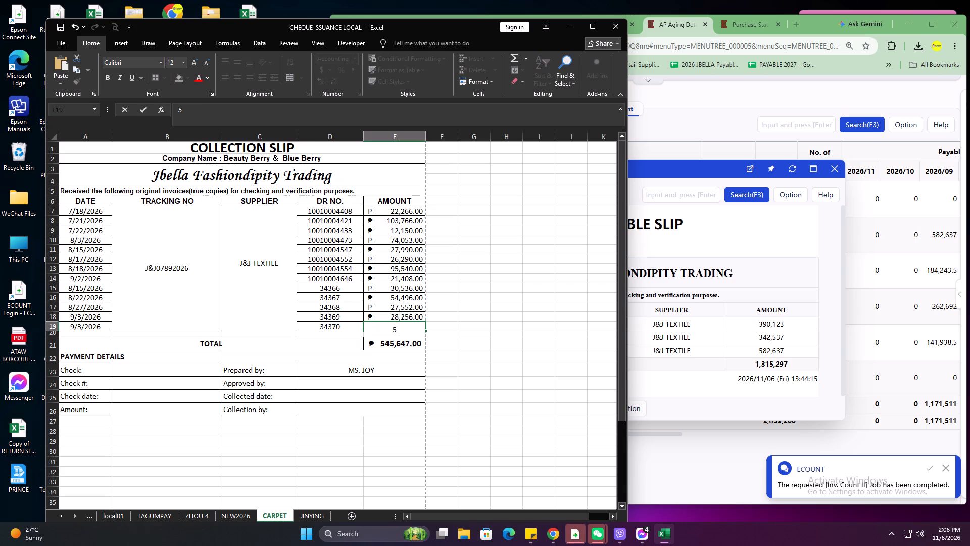
{"action": "type", "text": "58334"}
{"action": "key", "text": "Return"}
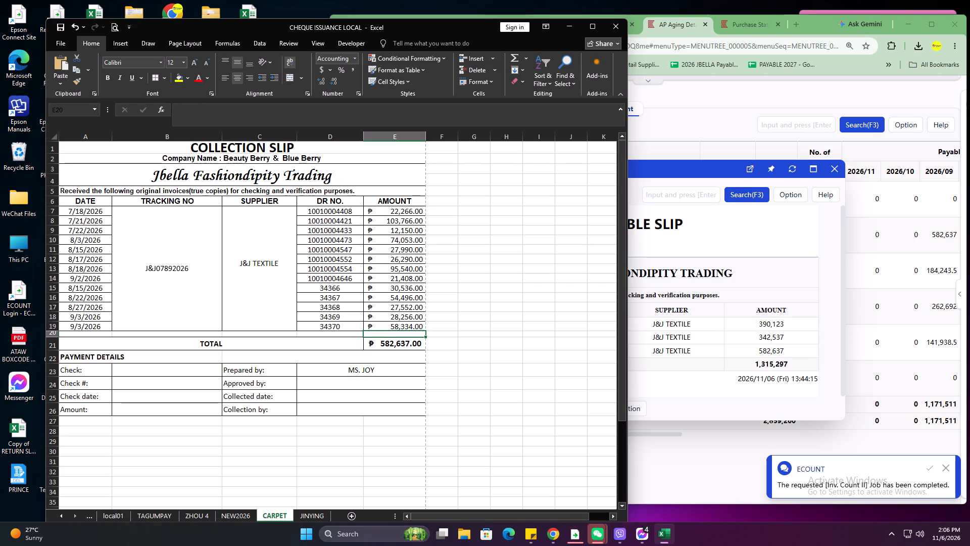
Print one copy of the completed J&J07892026 collection slip on the OKI DATA CORP ML5500F printer.
{"action": "left_click", "coordinate": [421, 317]}
{"action": "left_click", "coordinate": [491, 341]}
{"action": "key", "text": "ctrl+p"}
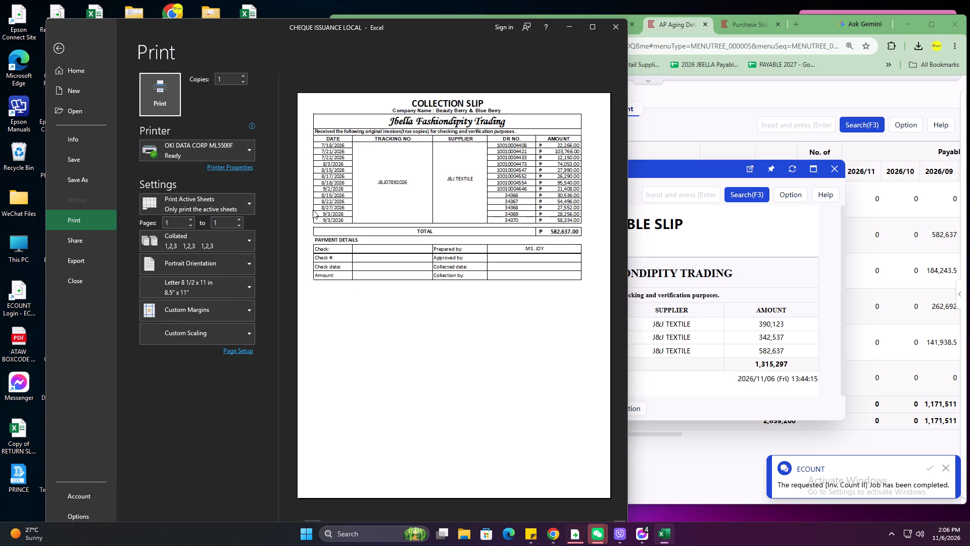
{"action": "left_click", "coordinate": [170, 81]}
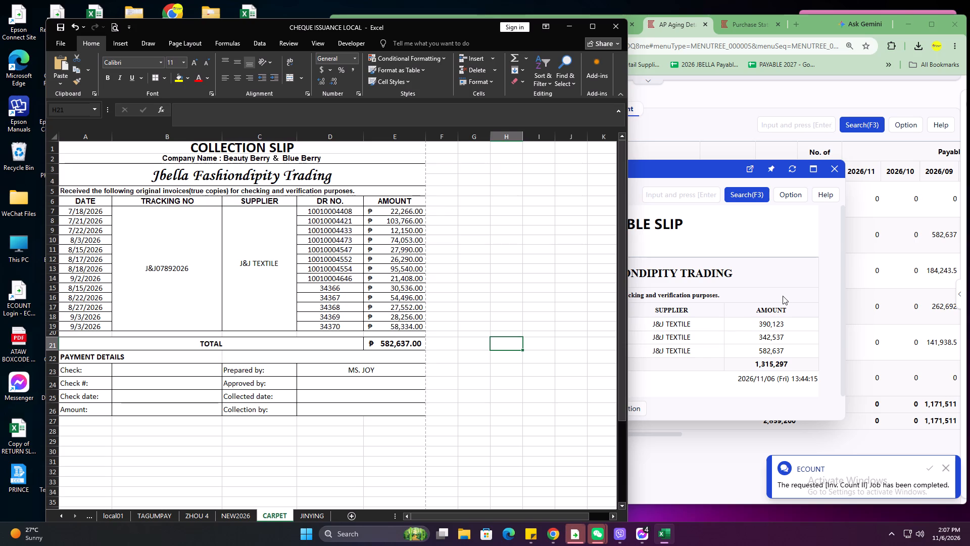
Switch to ECOUNT in Chrome and close the J&J TEXTILE payable slip window.
{"action": "left_click", "coordinate": [774, 264]}
{"action": "left_click", "coordinate": [837, 162]}
{"action": "left_click", "coordinate": [835, 170]}
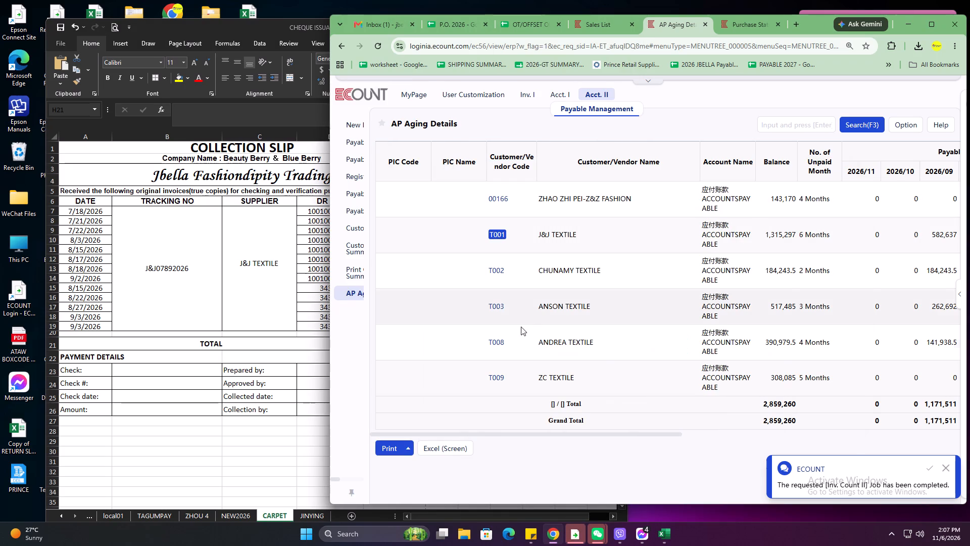
Open the Payable Status search for vendor T009, ZC TEXTILE, from the AP Aging Details list.
{"action": "left_click", "coordinate": [500, 374]}
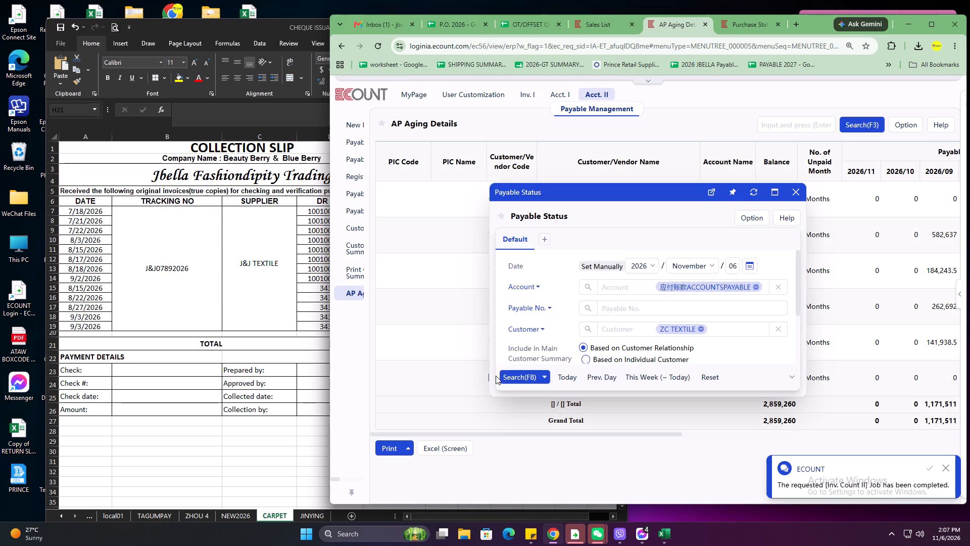
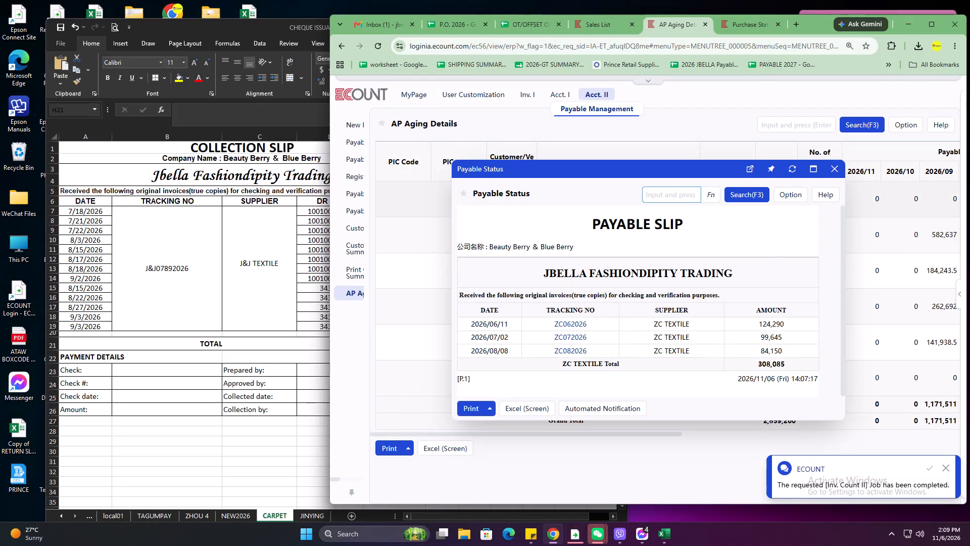
{"action": "left_click_drag", "start_coordinate": [619, 325], "coordinate": [496, 324]}
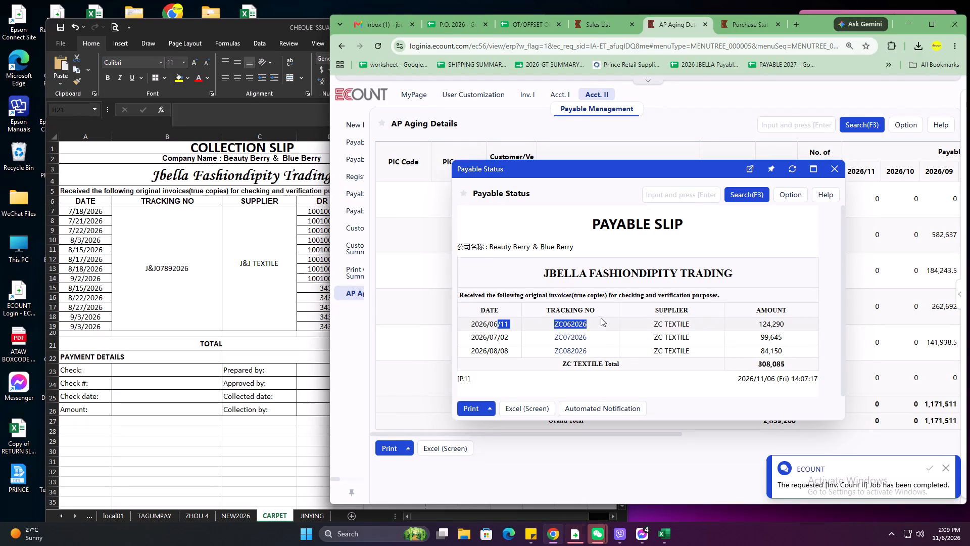
{"action": "left_click", "coordinate": [602, 318]}
{"action": "double_click", "coordinate": [601, 323]}
{"action": "left_click_drag", "start_coordinate": [600, 324], "coordinate": [548, 324]}
{"action": "key", "text": "ctrl+c"}
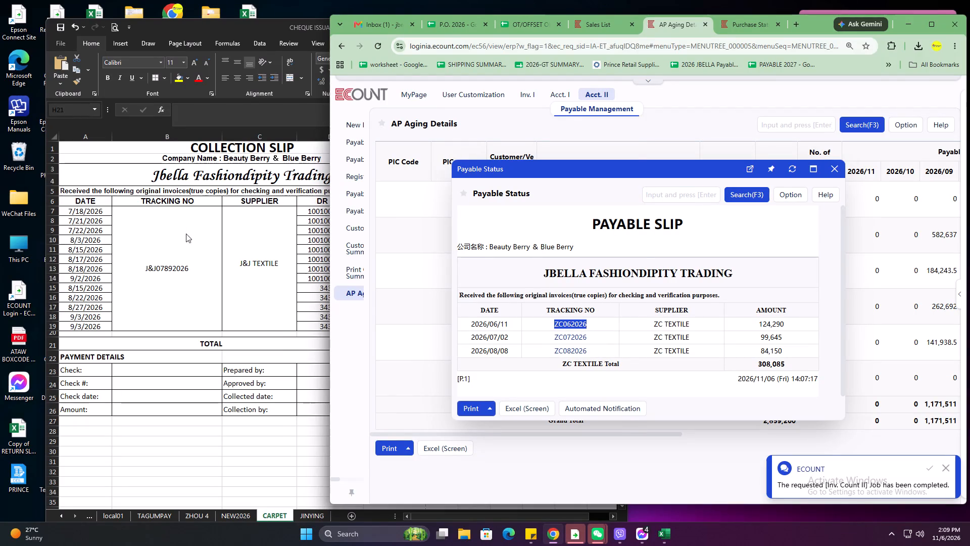
{"action": "triple_click", "coordinate": [166, 272]}
{"action": "left_click", "coordinate": [167, 272]}
{"action": "triple_click", "coordinate": [172, 272]}
{"action": "left_click_drag", "start_coordinate": [198, 275], "coordinate": [133, 265]}
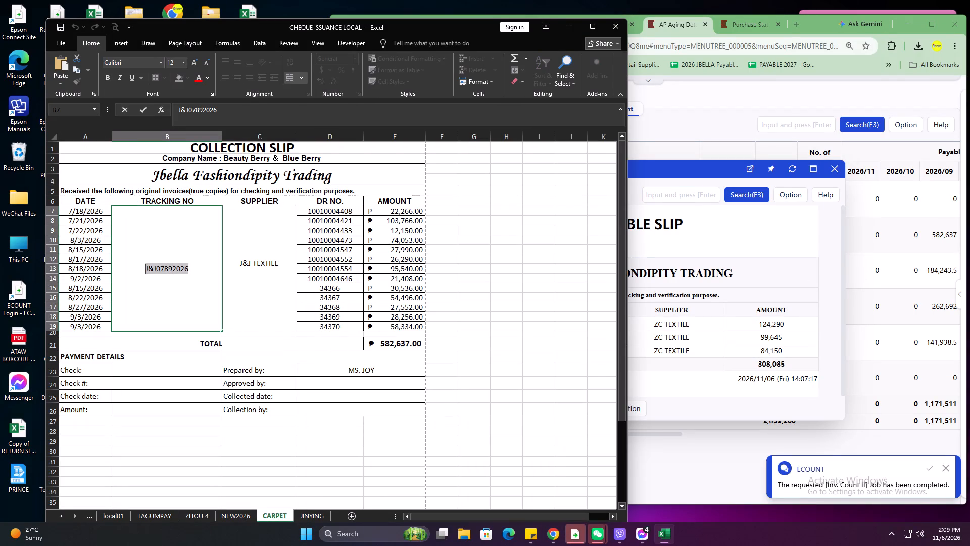
{"action": "left_click_drag", "start_coordinate": [133, 265], "coordinate": [134, 266]}
{"action": "key", "text": "ctrl+v"}
Copy the supplier name ZC TEXTILE from the payable slip over the collection slip's SUPPLIER entry.
{"action": "left_click", "coordinate": [670, 308]}
{"action": "left_click_drag", "start_coordinate": [708, 323], "coordinate": [647, 327]}
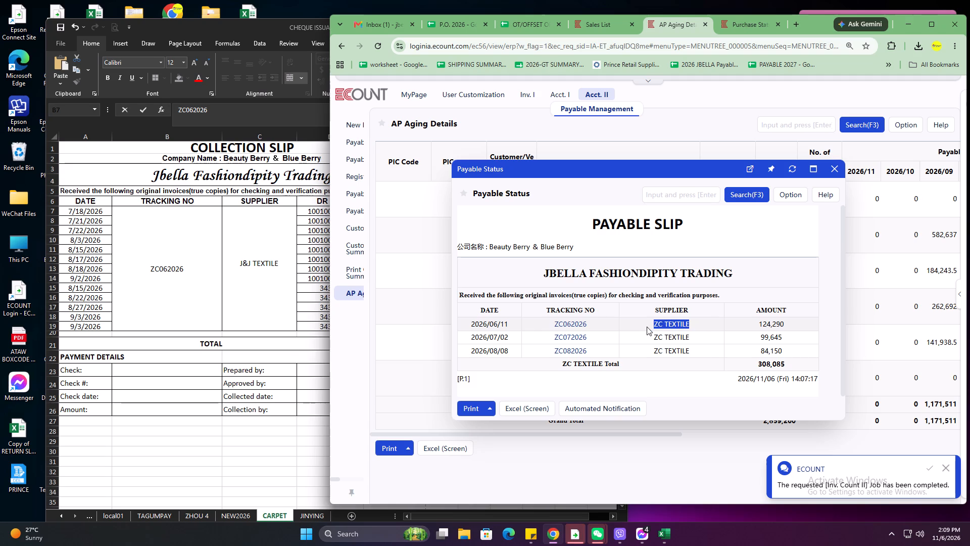
{"action": "left_click_drag", "start_coordinate": [647, 327], "coordinate": [646, 327]}
{"action": "key", "text": "ctrl+c"}
{"action": "triple_click", "coordinate": [251, 268]}
{"action": "triple_click", "coordinate": [252, 268]}
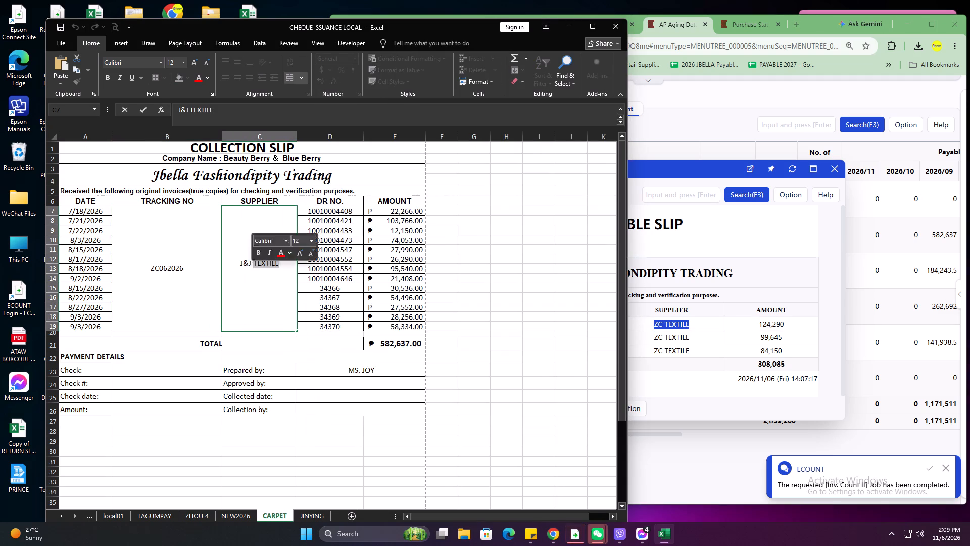
{"action": "left_click", "coordinate": [252, 268]}
{"action": "key", "text": "ctrl+v"}
{"action": "left_click", "coordinate": [173, 249]}
Delete rows 10 to 19 of the collection slip, keeping the first three invoice lines.
{"action": "left_click", "coordinate": [91, 206]}
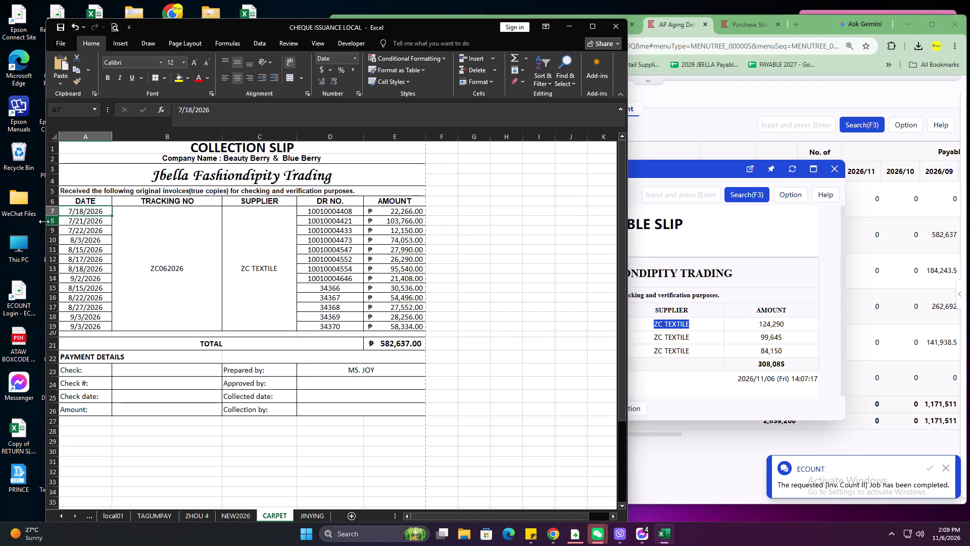
{"action": "left_click_drag", "start_coordinate": [53, 242], "coordinate": [58, 309]}
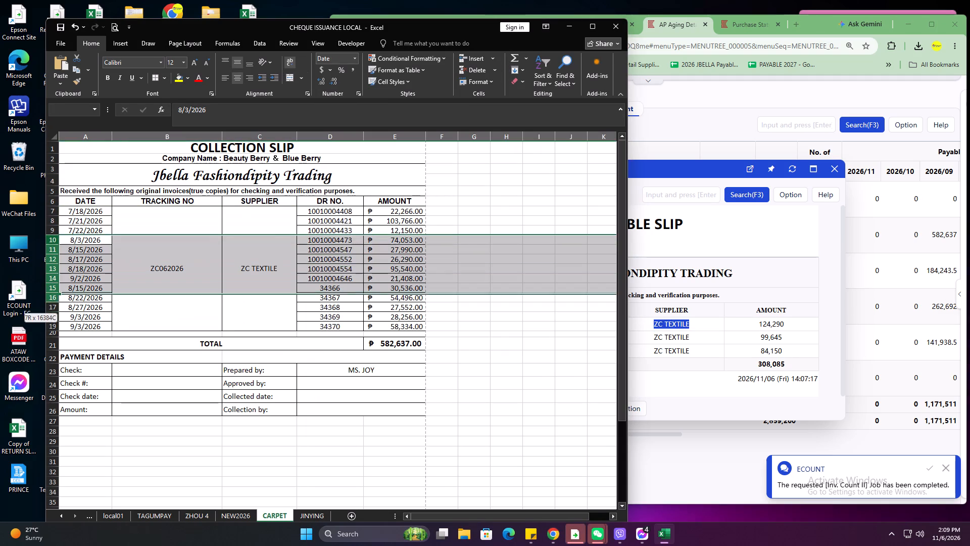
{"action": "left_click_drag", "start_coordinate": [58, 309], "coordinate": [61, 323]}
{"action": "right_click", "coordinate": [61, 323]}
{"action": "left_click", "coordinate": [85, 421]}
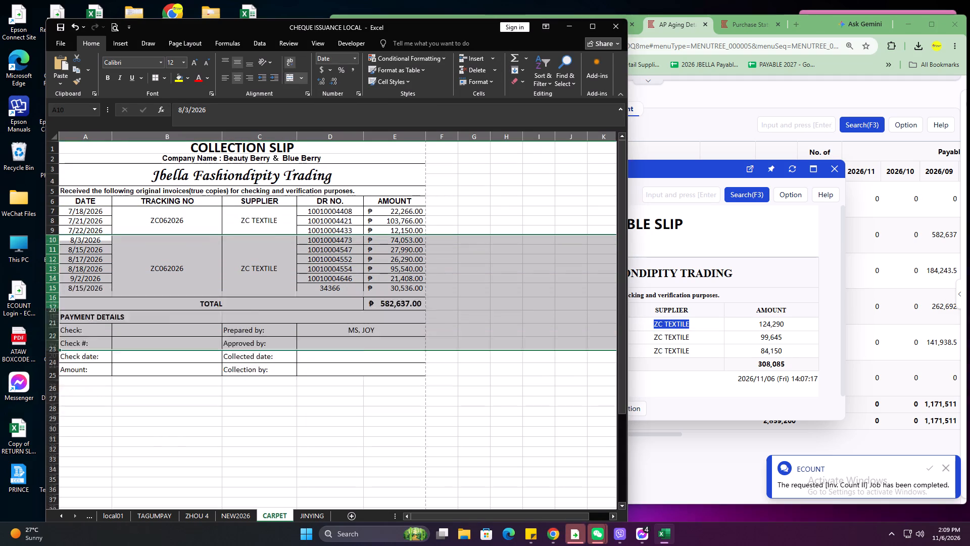
Increase the height of the slip's three invoice rows, 7 to 9.
{"action": "left_click_drag", "start_coordinate": [55, 210], "coordinate": [54, 230]}
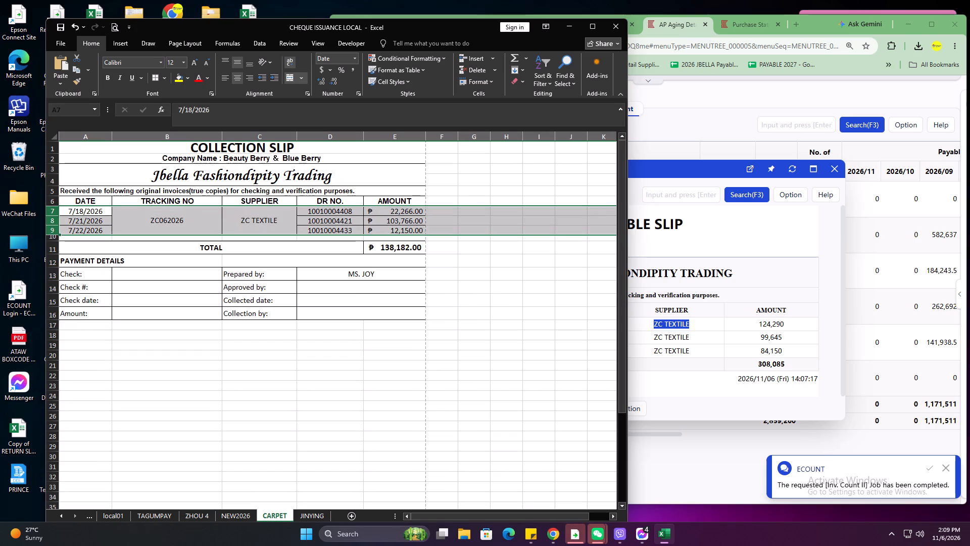
{"action": "left_click", "coordinate": [52, 215]}
{"action": "left_click", "coordinate": [97, 220]}
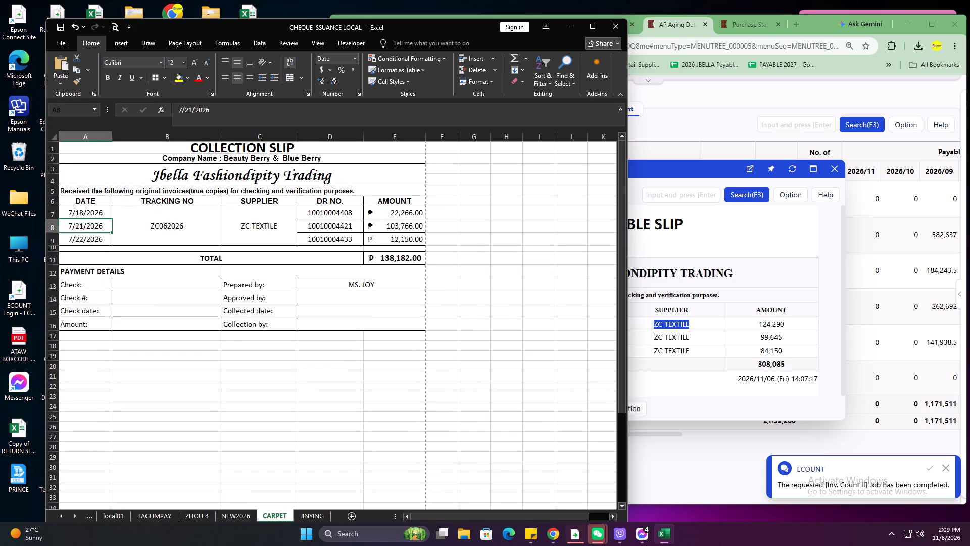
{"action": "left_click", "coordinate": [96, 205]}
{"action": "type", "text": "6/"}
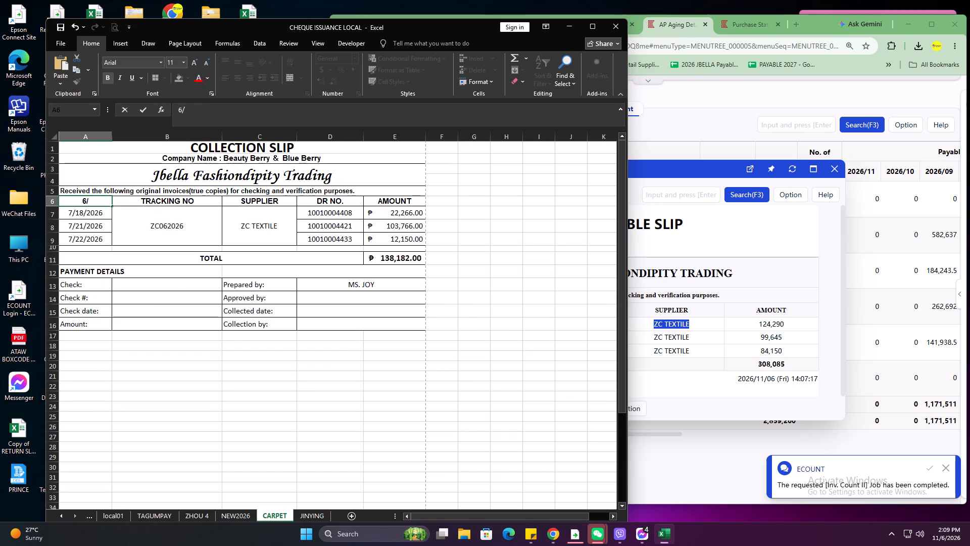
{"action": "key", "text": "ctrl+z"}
Replace the row 7 entry with date 6/11/2026, DR NO. 9663 and amount 21140.
{"action": "key", "text": "Down"}
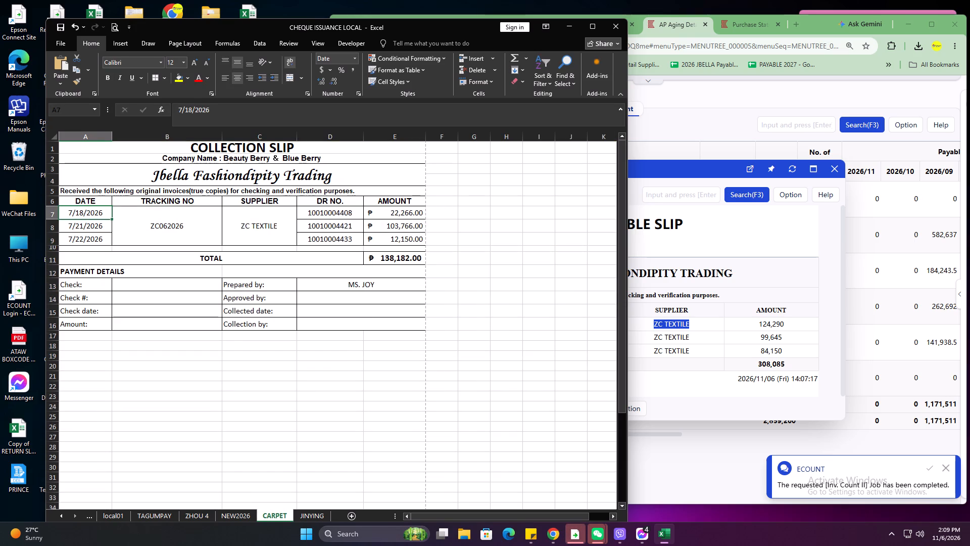
{"action": "type", "text": "6/11/2026"}
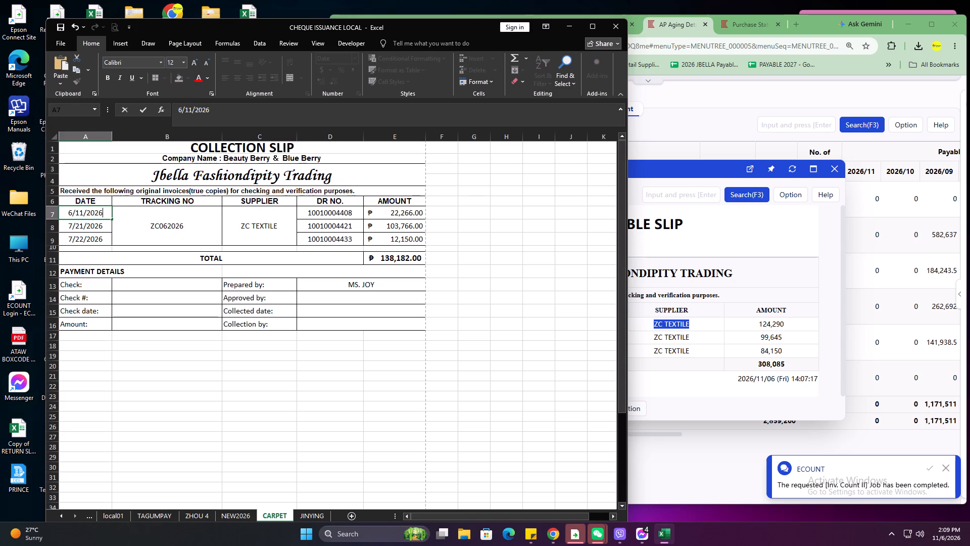
{"action": "key", "text": "Right"}
{"action": "key", "text": "Right"}
{"action": "key", "text": "Right"}
{"action": "key", "text": "6"}
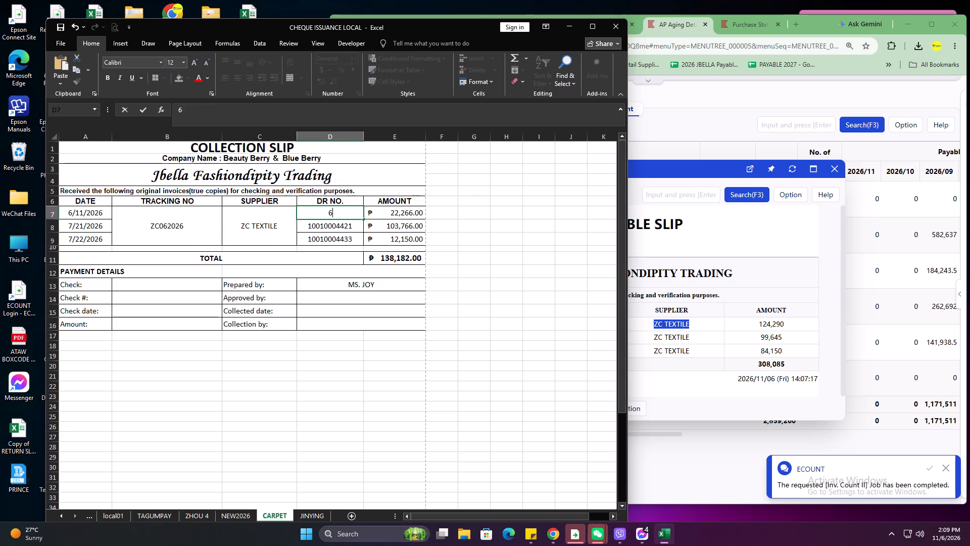
{"action": "key", "text": "BackSpace"}
{"action": "type", "text": "9663"}
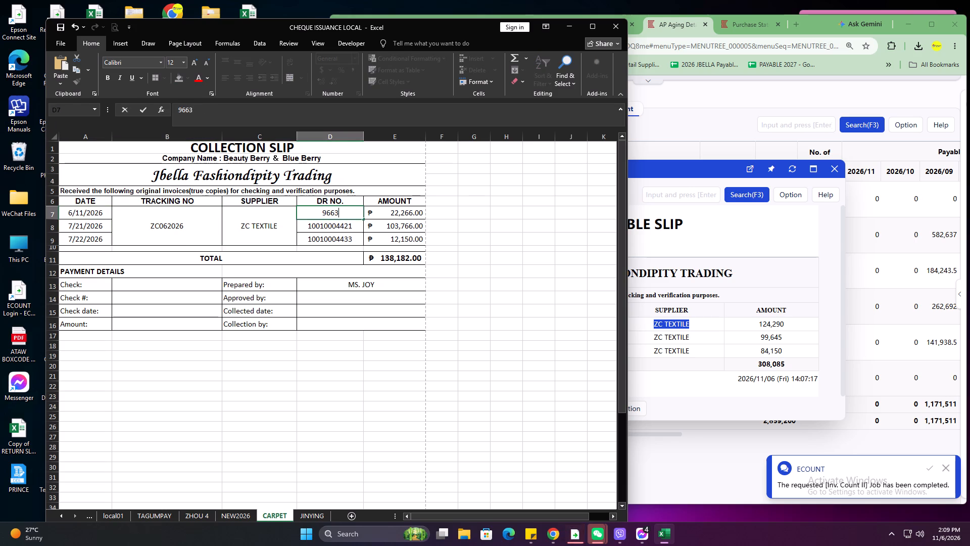
{"action": "key", "text": "Right"}
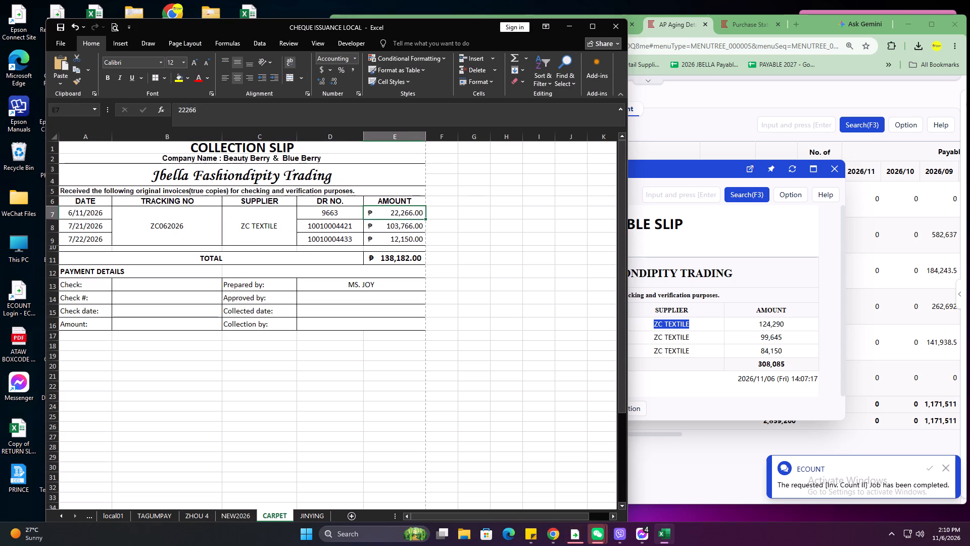
{"action": "type", "text": "21141"}
{"action": "key", "text": "BackSpace"}
{"action": "key", "text": "0"}
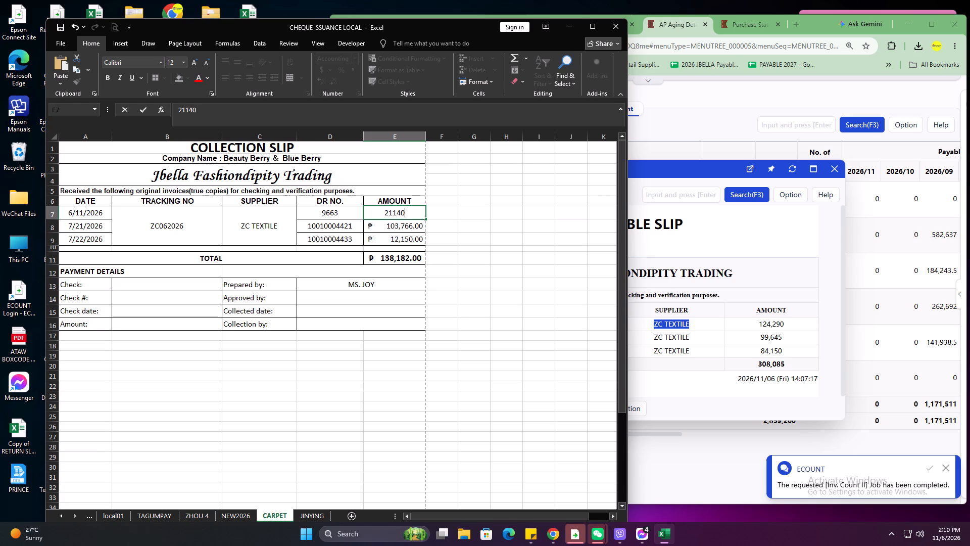
{"action": "key", "text": "Return"}
Replace the row 8 entry with date 6/16/2026, DR NO. 1253 and amount 27950.
{"action": "left_click", "coordinate": [89, 227]}
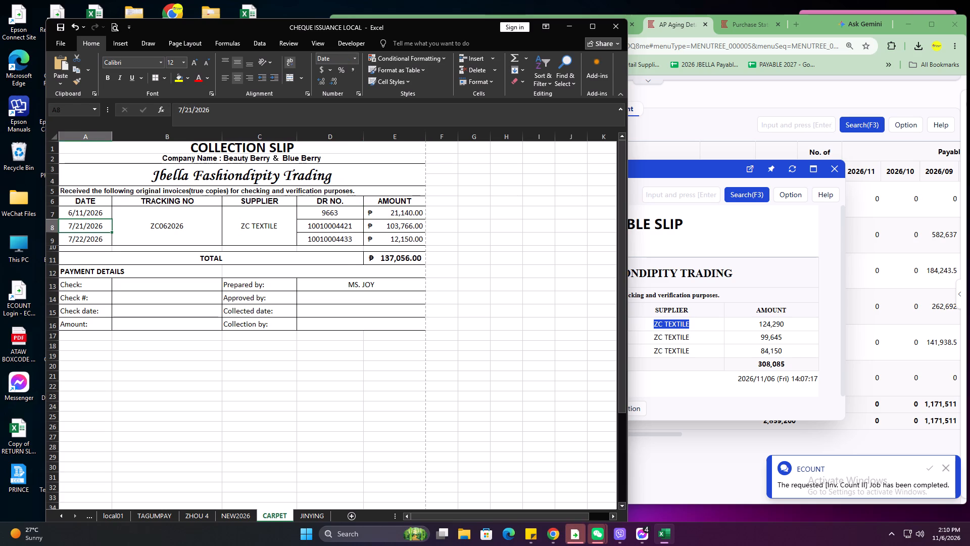
{"action": "type", "text": "6/16/2026"}
{"action": "key", "text": "Right"}
{"action": "key", "text": "Right"}
{"action": "key", "text": "Right"}
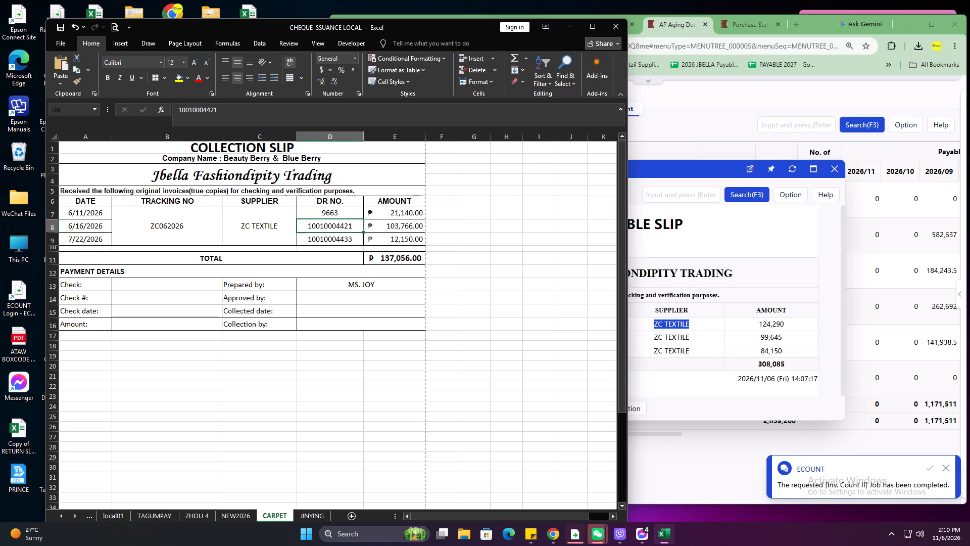
{"action": "type", "text": "1253"}
{"action": "key", "text": "Right"}
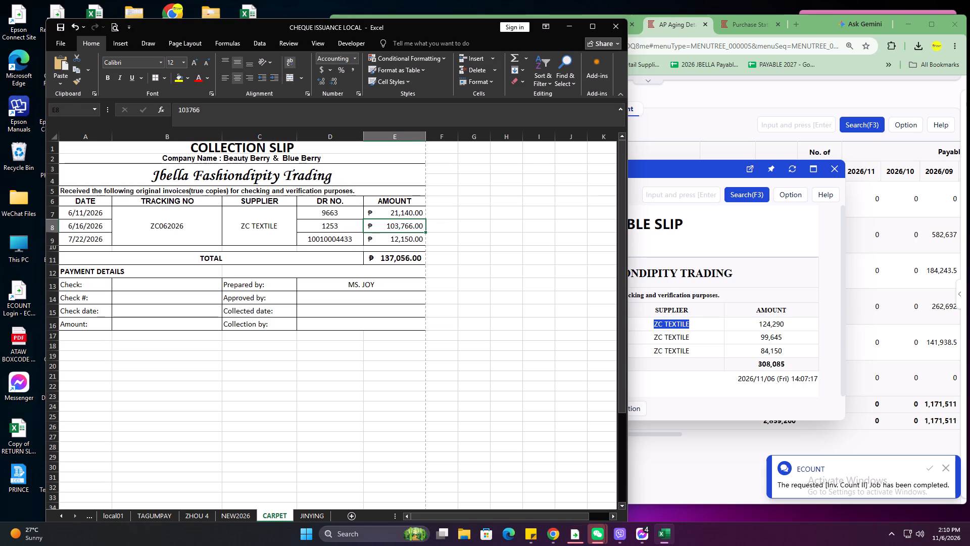
{"action": "type", "text": "27950"}
{"action": "key", "text": "Return"}
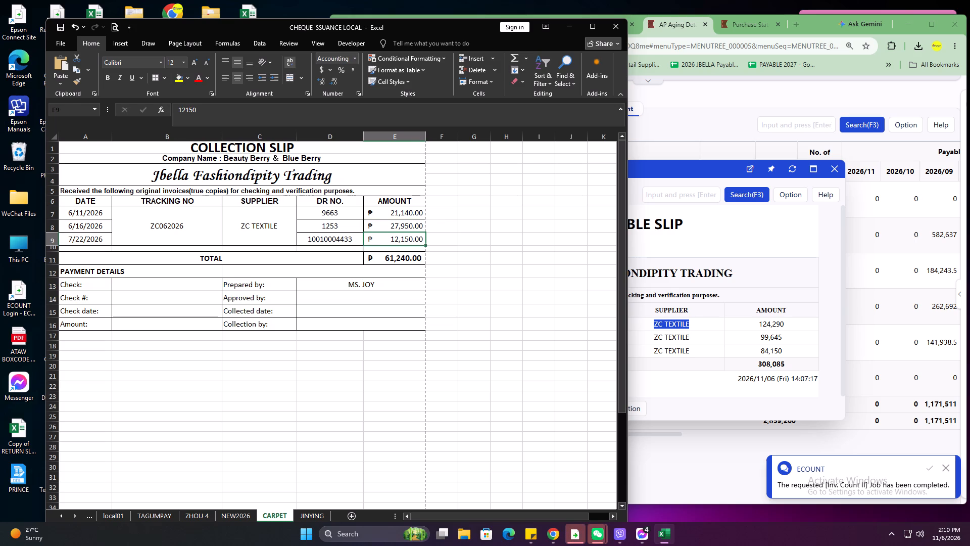
Insert two blank rows above the 7/22/2026 invoice line.
{"action": "left_click", "coordinate": [101, 239]}
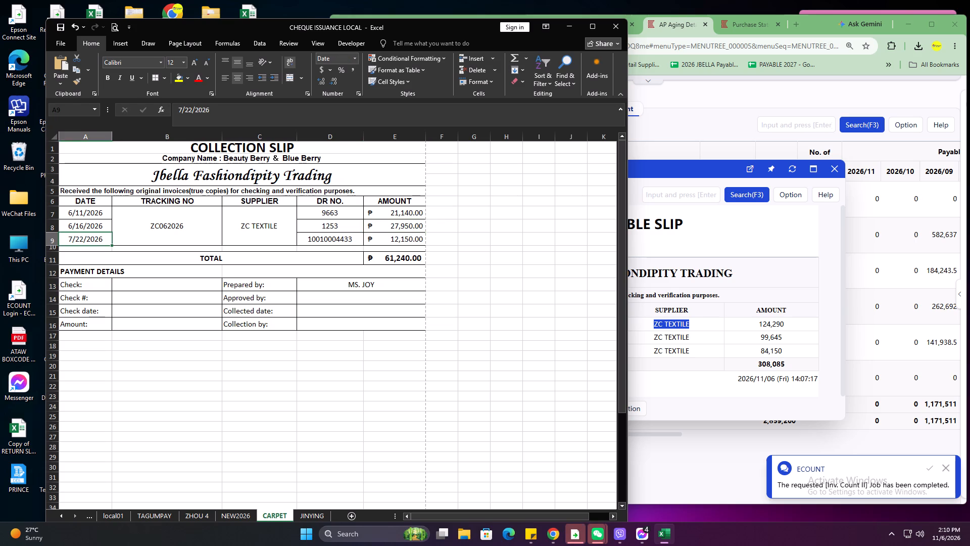
{"action": "right_click", "coordinate": [52, 240]}
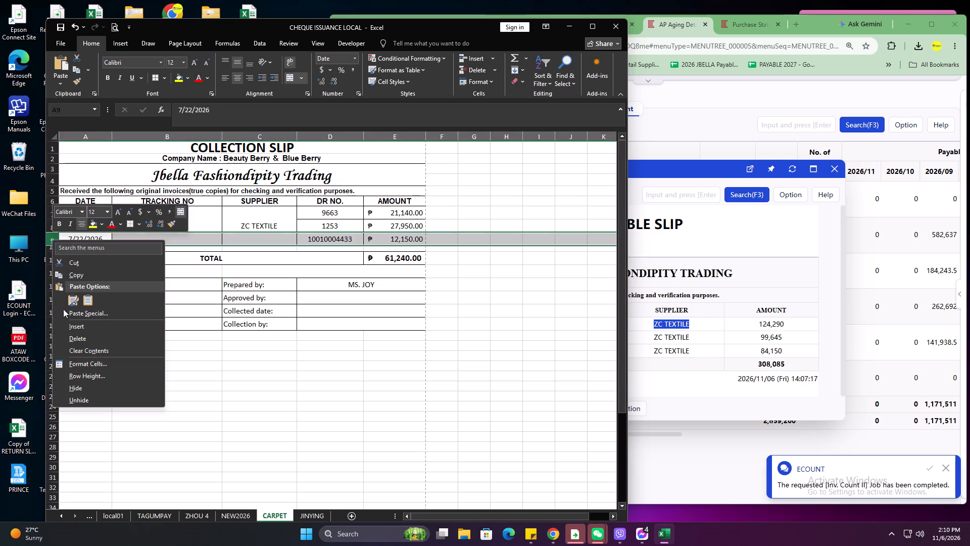
{"action": "left_click", "coordinate": [83, 325]}
{"action": "right_click", "coordinate": [55, 239]}
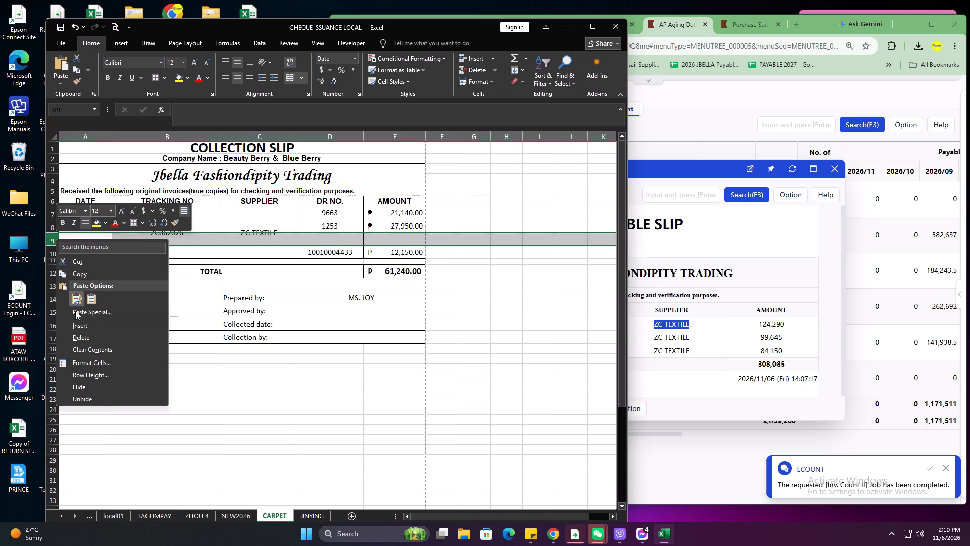
{"action": "left_click", "coordinate": [83, 324]}
Fill row 9 with date 6/20/2026, DR NO. 1281 and amount 38795.
{"action": "left_click", "coordinate": [102, 239]}
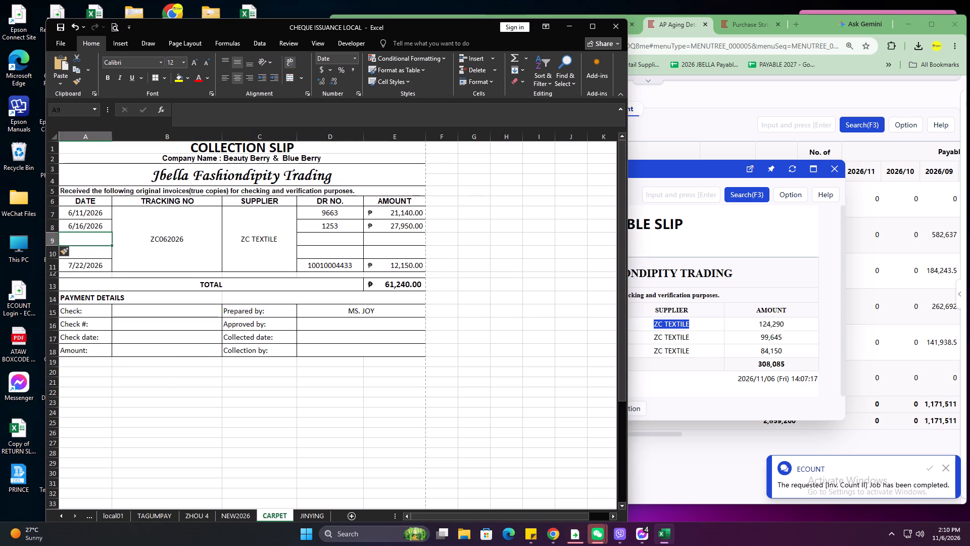
{"action": "type", "text": "6/20/205"}
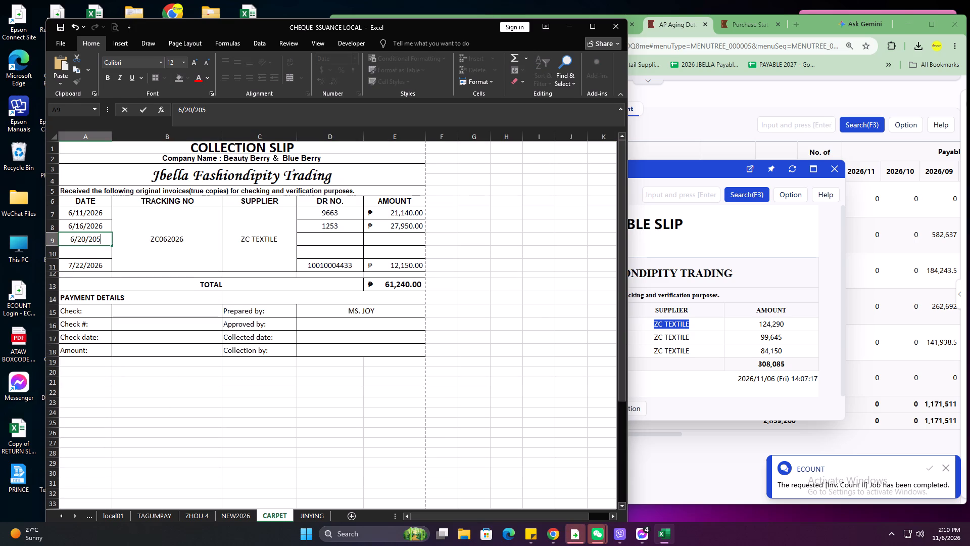
{"action": "key", "text": "BackSpace"}
{"action": "type", "text": "26"}
{"action": "key", "text": "Right"}
{"action": "key", "text": "Right"}
{"action": "key", "text": "Right"}
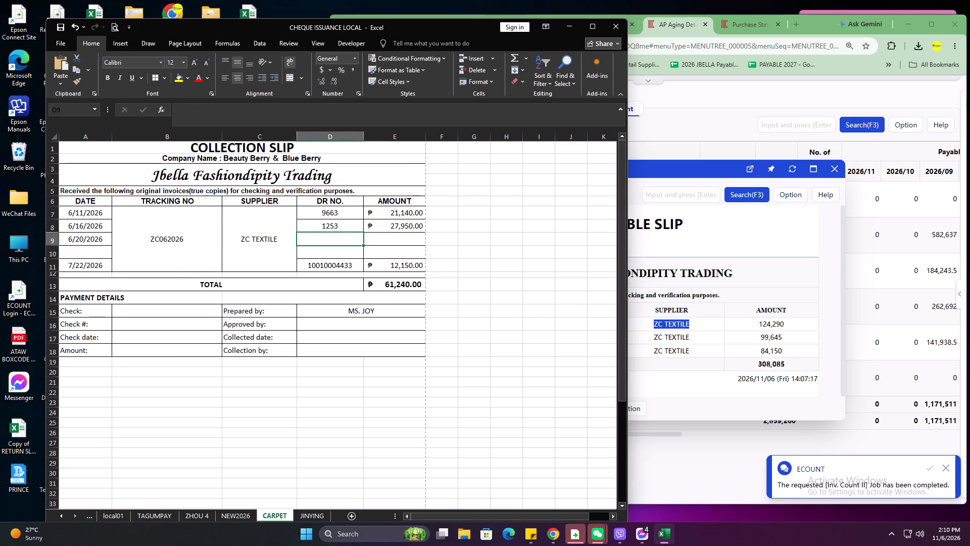
{"action": "type", "text": "1281"}
{"action": "key", "text": "Right"}
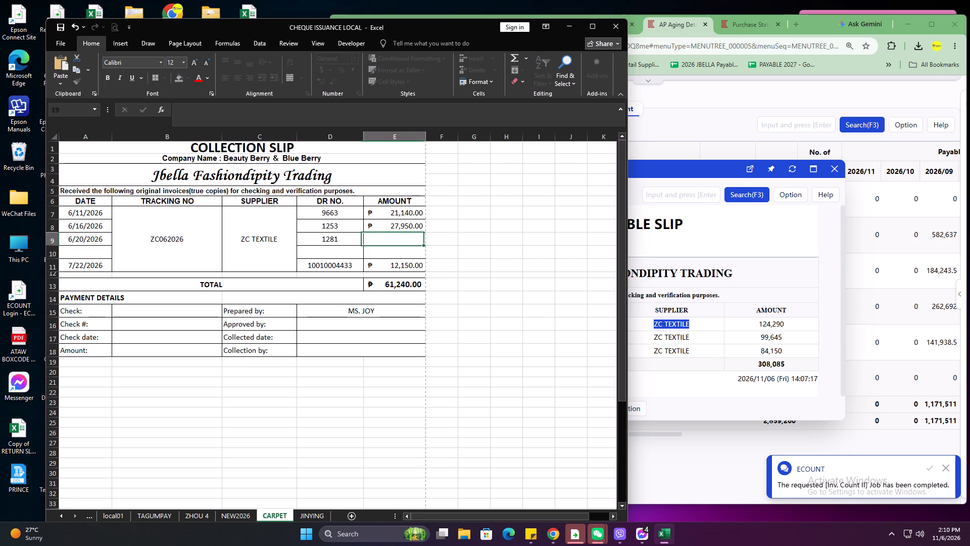
{"action": "type", "text": "28"}
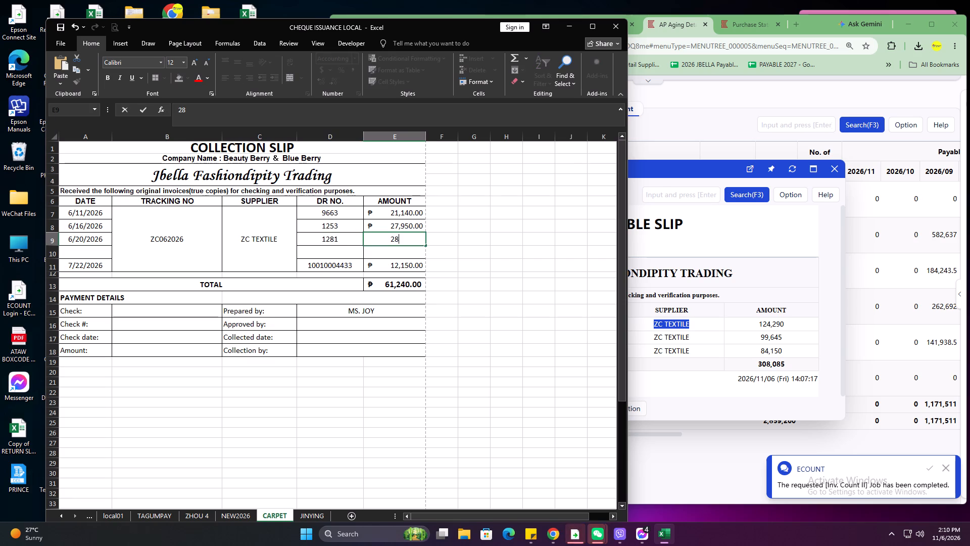
{"action": "key", "text": "BackSpace"}
{"action": "key", "text": "BackSpace"}
{"action": "type", "text": "38795"}
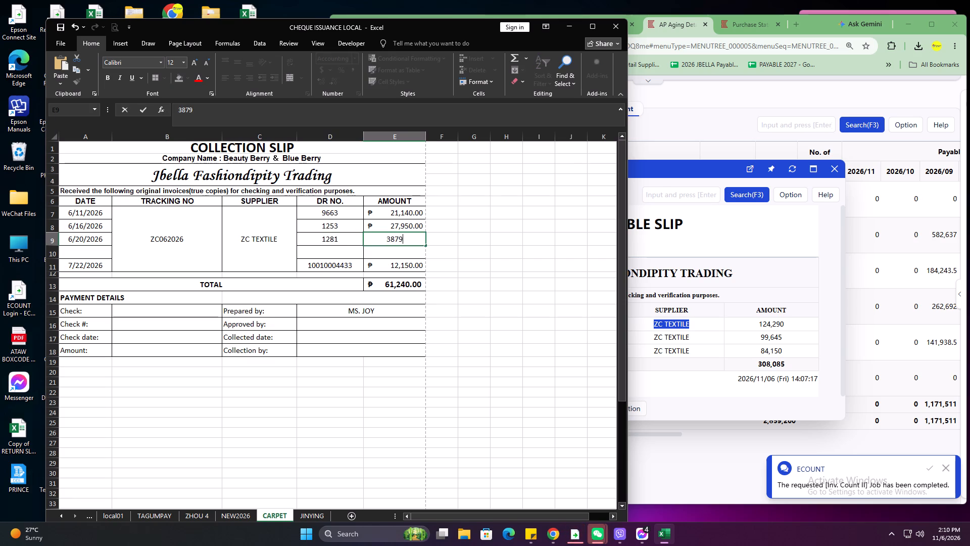
{"action": "key", "text": "Return"}
Enter the date 6/26/2026 in row 10 and move to its DR NO. cell.
{"action": "left_click", "coordinate": [92, 258]}
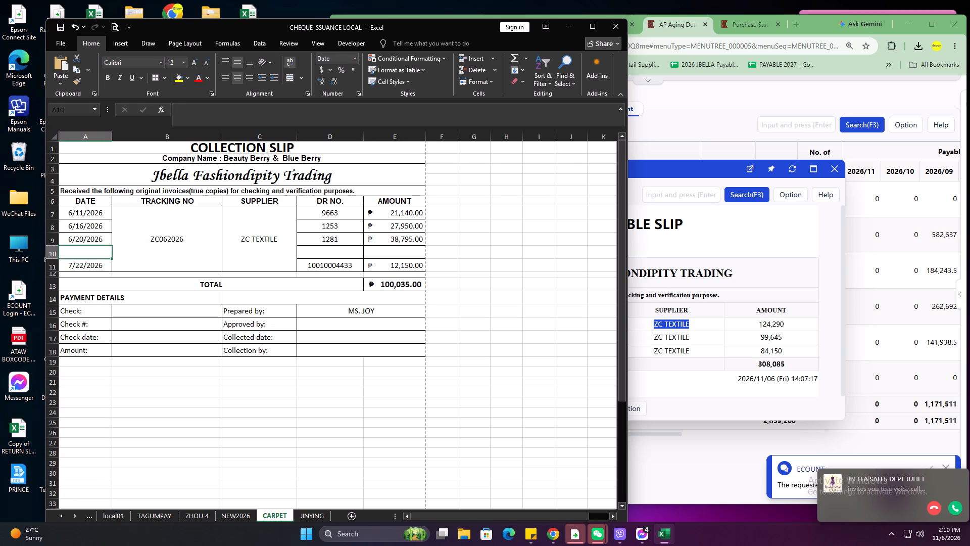
{"action": "type", "text": "6/26/20"}
{"action": "type", "text": "26"}
{"action": "key", "text": "Right"}
{"action": "key", "text": "Right"}
{"action": "key", "text": "Right"}
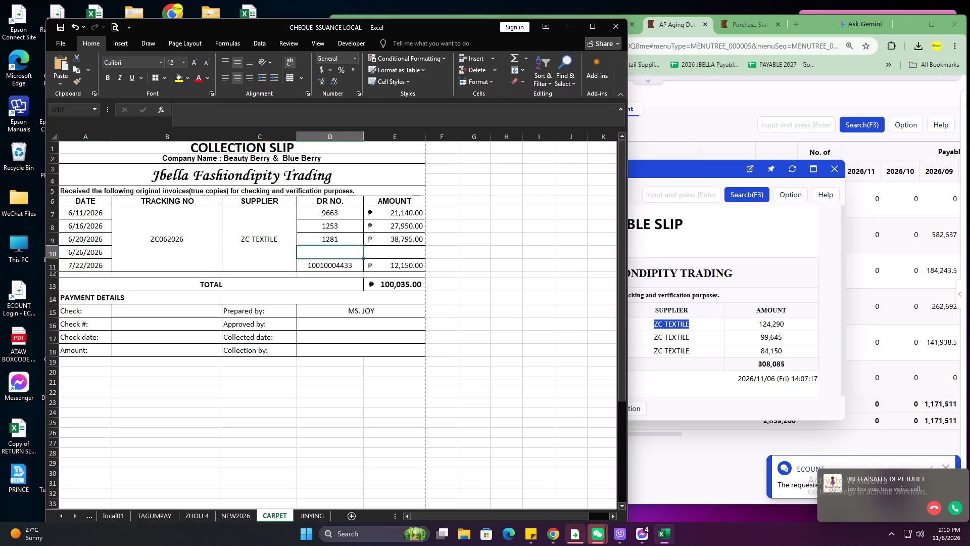
Switch to Weixin and open the item-list photo in the JBELLA SALES DEPT chat at full size.
{"action": "left_click", "coordinate": [592, 535]}
{"action": "left_click", "coordinate": [628, 496]}
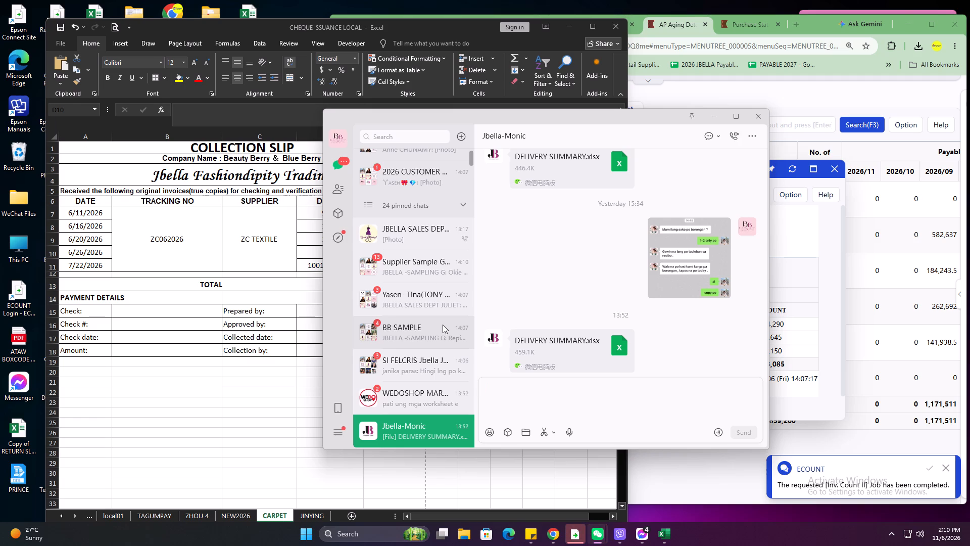
{"action": "left_click", "coordinate": [427, 244]}
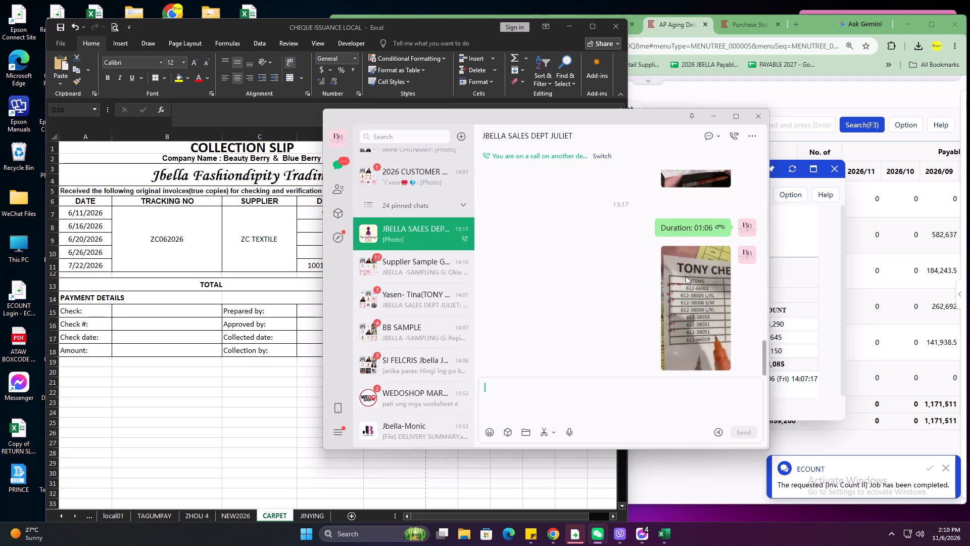
{"action": "left_click", "coordinate": [708, 280]}
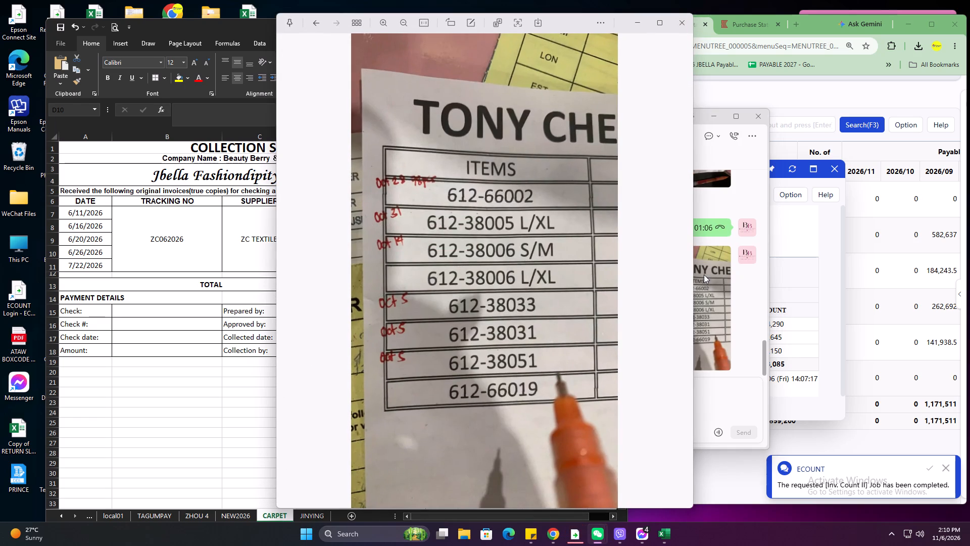
Close the item-list photo and examine the product photo quoted in the "S/M 20doz. L/XL 20 doz" message of the BB 訂單群 Purchase Order chat.
{"action": "left_click", "coordinate": [673, 24]}
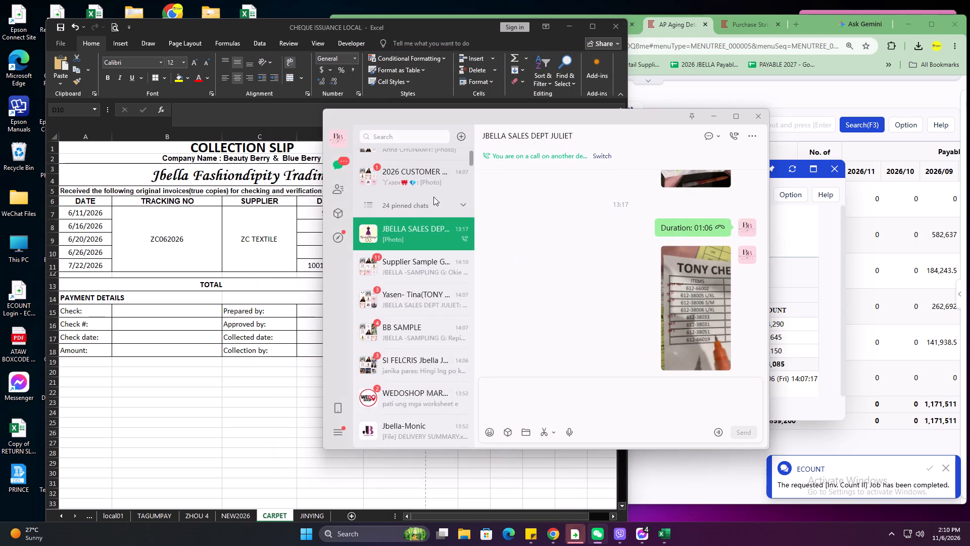
{"action": "scroll", "coordinate": [432, 206], "scroll_direction": "up", "scroll_amount": 6}
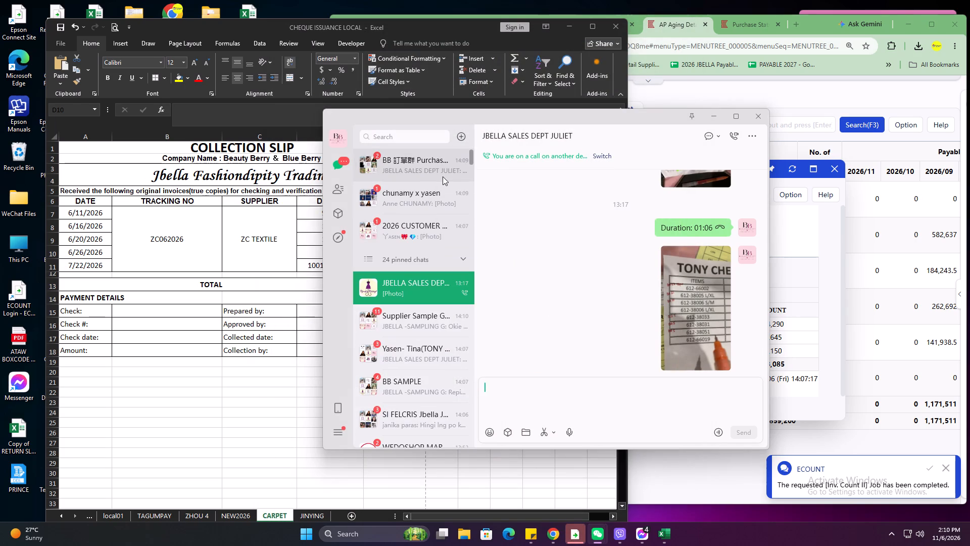
{"action": "left_click", "coordinate": [443, 176]}
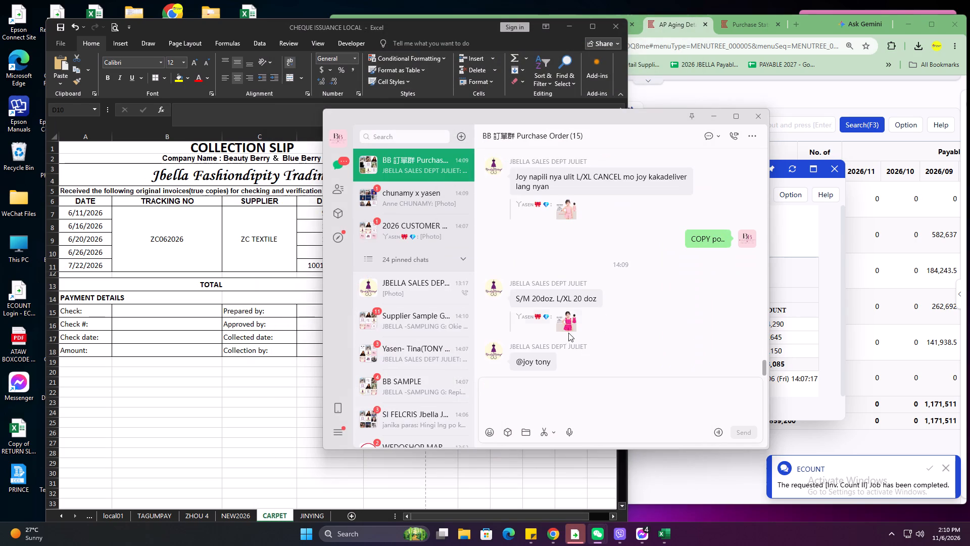
{"action": "left_click", "coordinate": [568, 328]}
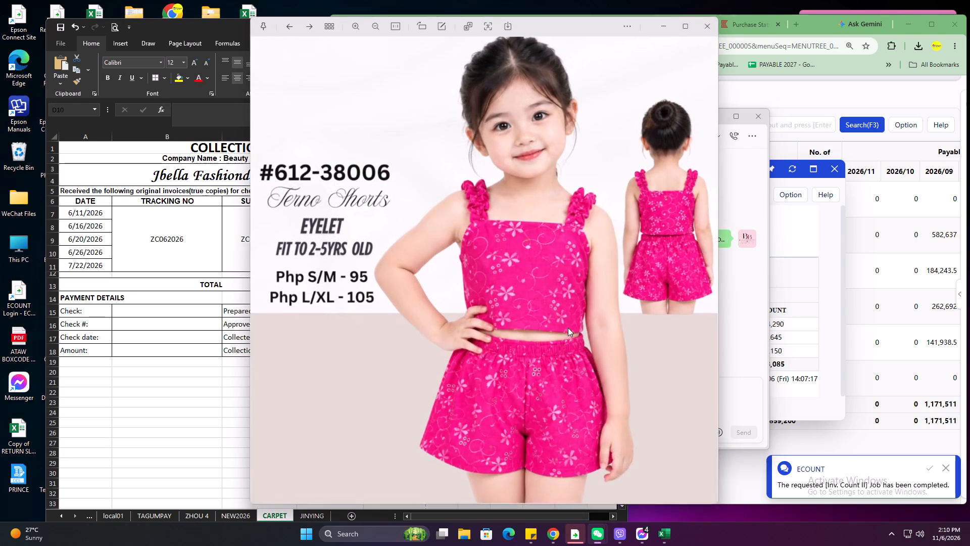
{"action": "left_click", "coordinate": [713, 24]}
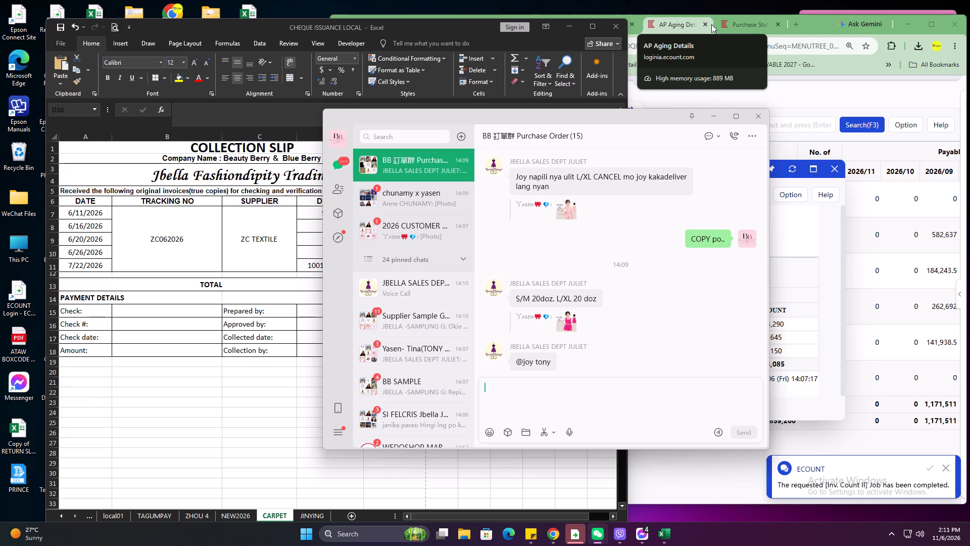
{"action": "left_click", "coordinate": [565, 328]}
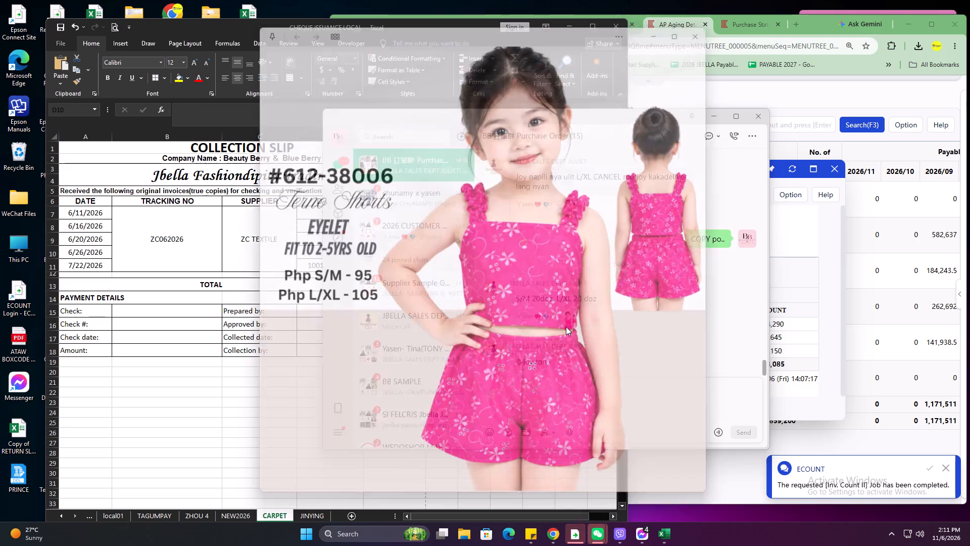
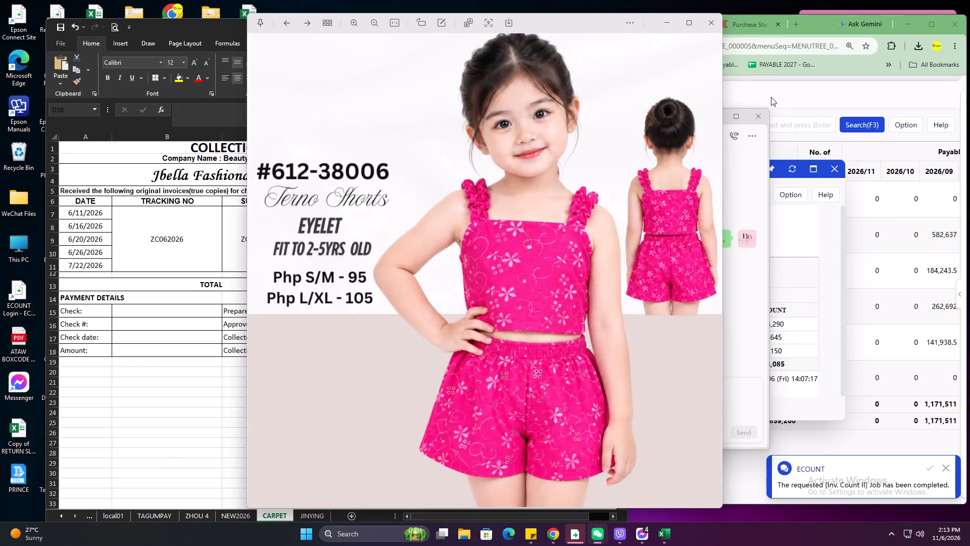
Close the product photo and reply "oki po ." in the BB 訂單群 Purchase Order chat.
{"action": "left_click", "coordinate": [709, 22]}
{"action": "left_click", "coordinate": [556, 414]}
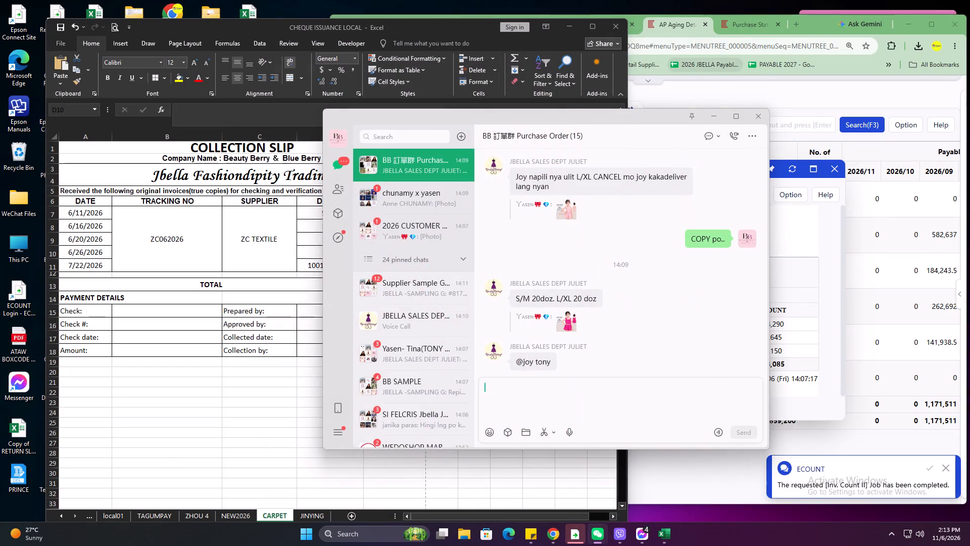
{"action": "left_click", "coordinate": [563, 401]}
{"action": "type", "text": "OK"}
{"action": "key", "text": "BackSpace"}
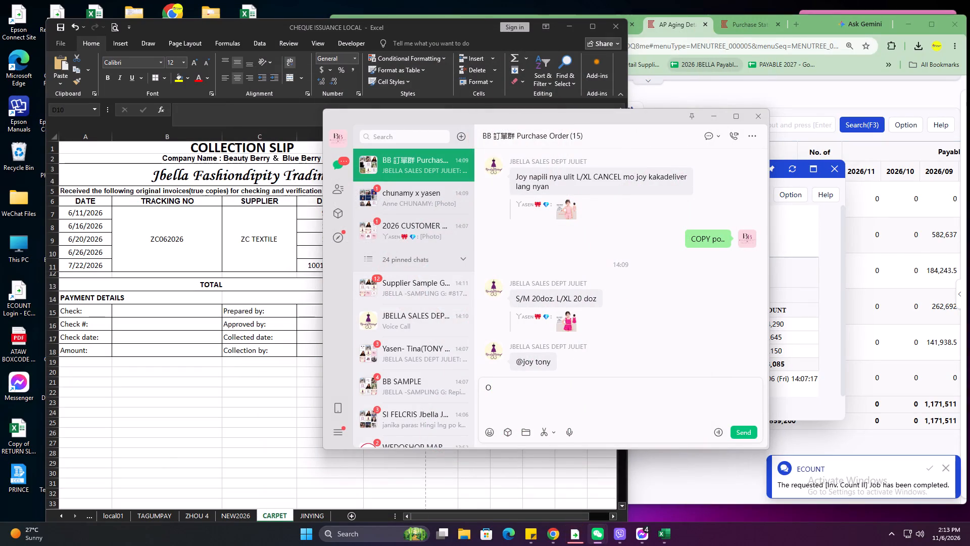
{"action": "type", "text": "oki"}
{"action": "key", "text": "space"}
{"action": "type", "text": "po"}
{"action": "key", "text": "space"}
{"action": "key", "text": "period"}
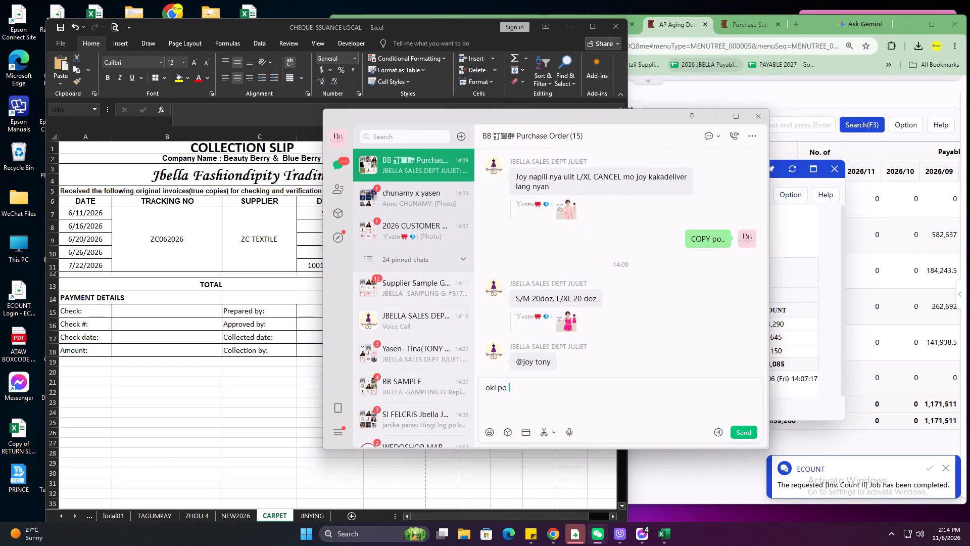
{"action": "key", "text": "Return"}
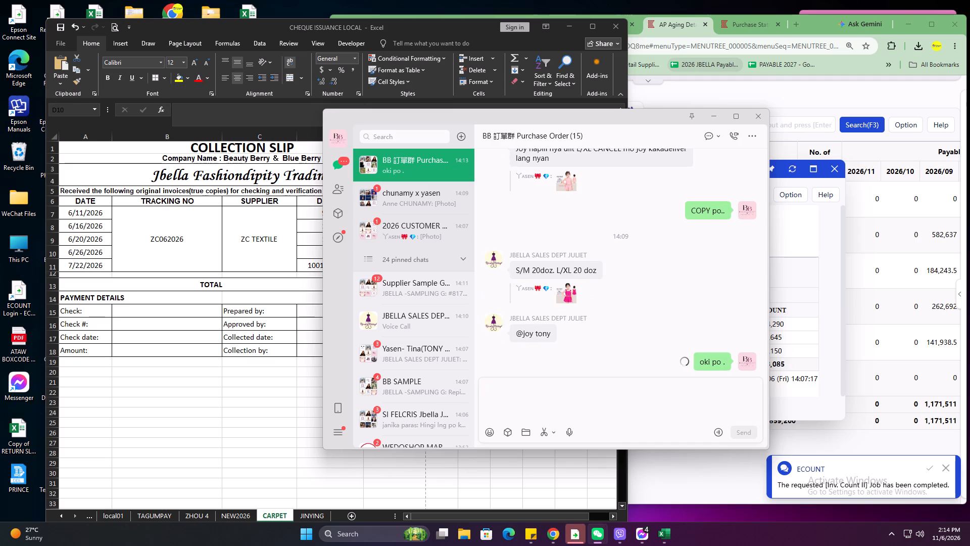
Return to the collection slip in Excel and fill row 10 with DR NO. 9880 and amount 14175.
{"action": "left_click", "coordinate": [168, 374]}
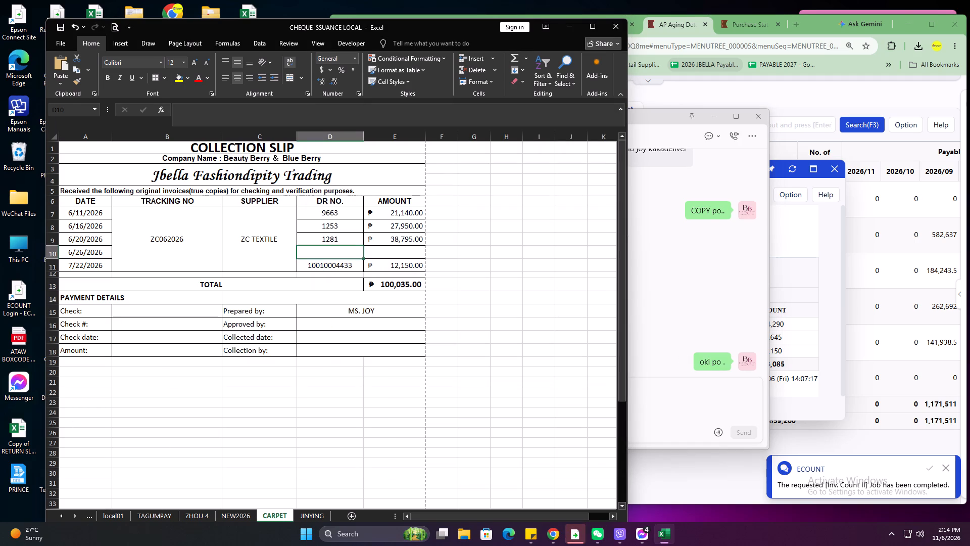
{"action": "type", "text": "998"}
{"action": "key", "text": "BackSpace"}
{"action": "key", "text": "BackSpace"}
{"action": "type", "text": "880"}
{"action": "key", "text": "Right"}
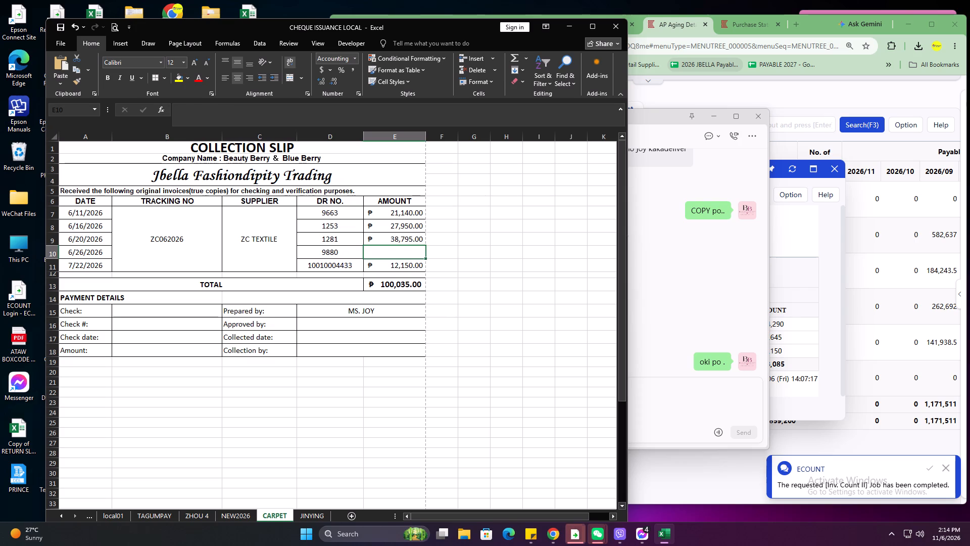
{"action": "type", "text": "14175"}
{"action": "key", "text": "Down"}
Fill row 11 with date 6/27/2026, DR NO. 1320 and amount 22230.
{"action": "key", "text": "Left"}
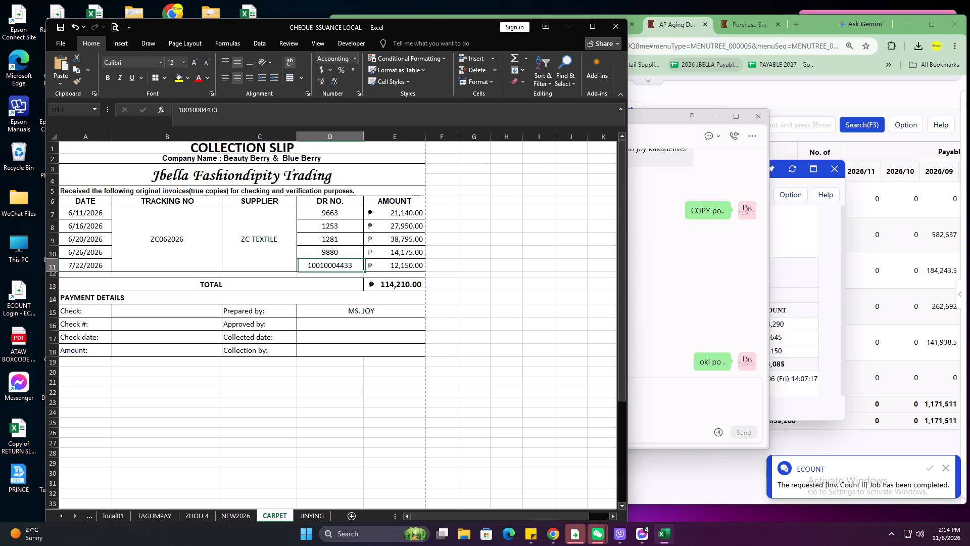
{"action": "key", "text": "Left"}
{"action": "key", "text": "Left"}
{"action": "key", "text": "Left"}
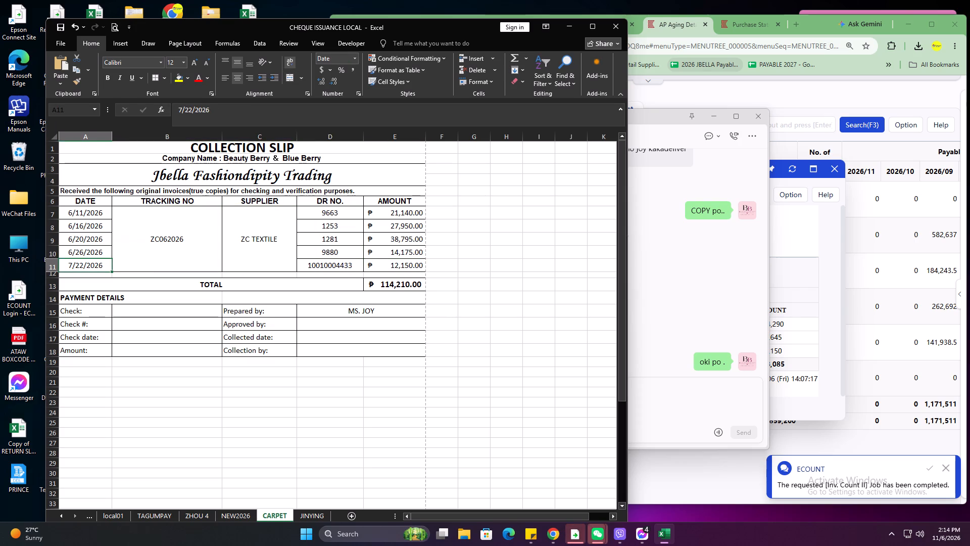
{"action": "type", "text": "6/27/2026"}
{"action": "key", "text": "Right"}
{"action": "key", "text": "Right"}
{"action": "key", "text": "Right"}
{"action": "type", "text": "1320"}
{"action": "key", "text": "Right"}
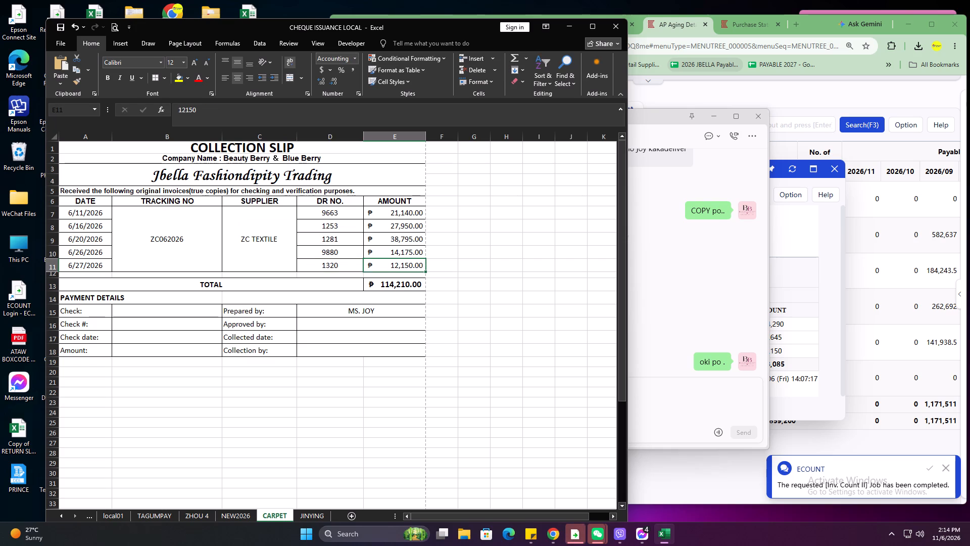
{"action": "type", "text": "22230"}
{"action": "key", "text": "Return"}
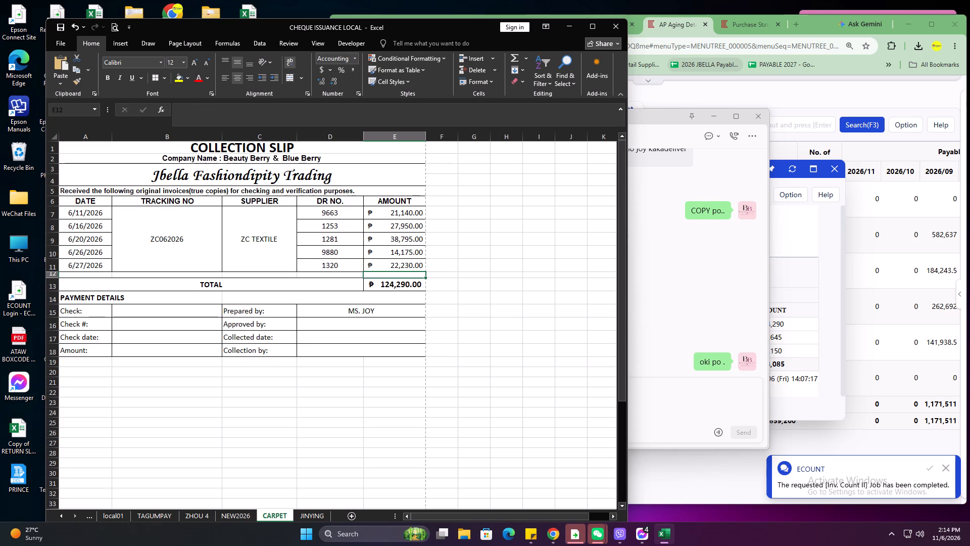
Check the slip's total against ECOUNT's ZC062026 amount and print one copy of the slip on the OKI DATA CORP ML5500F.
{"action": "left_click", "coordinate": [412, 286]}
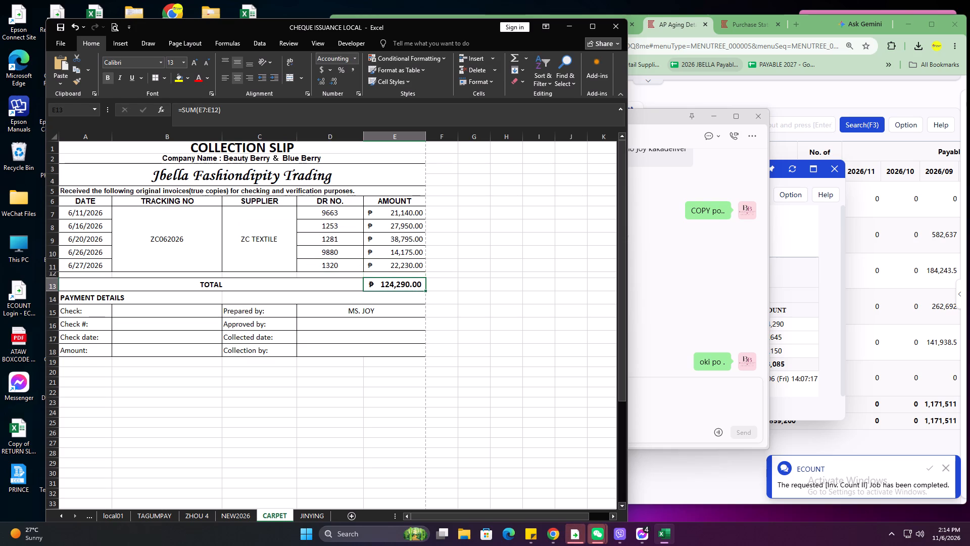
{"action": "left_click", "coordinate": [712, 116]}
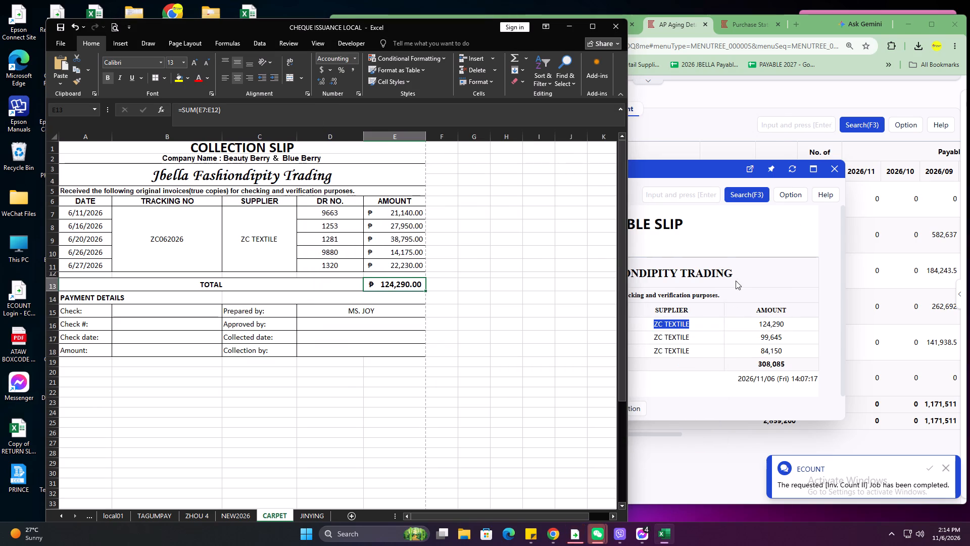
{"action": "left_click_drag", "start_coordinate": [413, 212], "coordinate": [411, 265]}
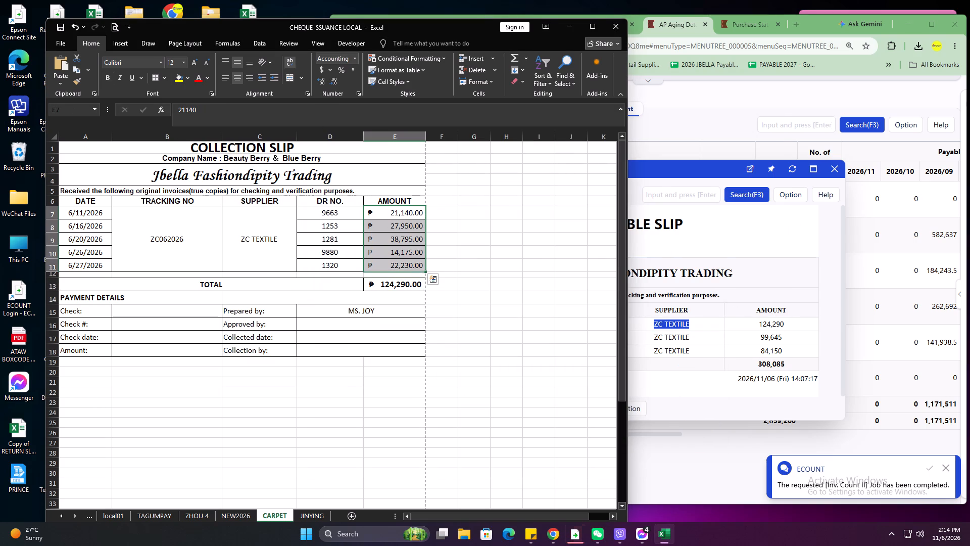
{"action": "left_click_drag", "start_coordinate": [419, 25], "coordinate": [417, 12]}
{"action": "left_click", "coordinate": [429, 252]}
{"action": "key", "text": "ctrl+p"}
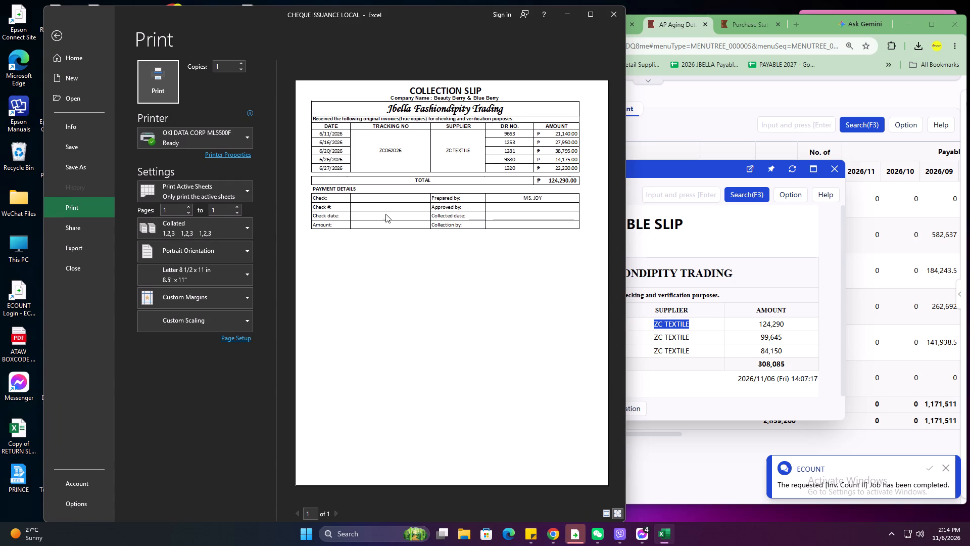
{"action": "left_click", "coordinate": [155, 89]}
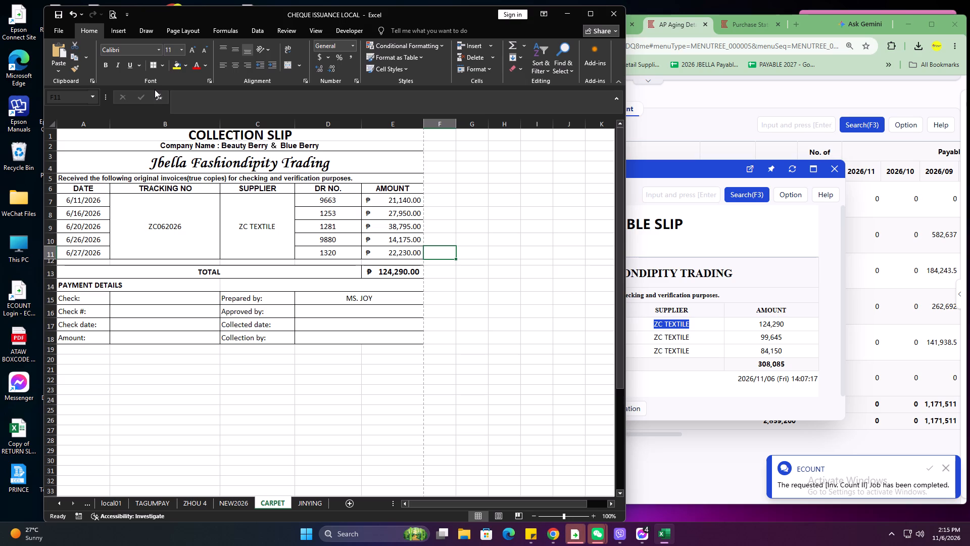
Copy tracking number ZC072026 from the ECOUNT payable slip into the collection slip's TRACKING NO cell, replacing ZC062026.
{"action": "left_click", "coordinate": [680, 235]}
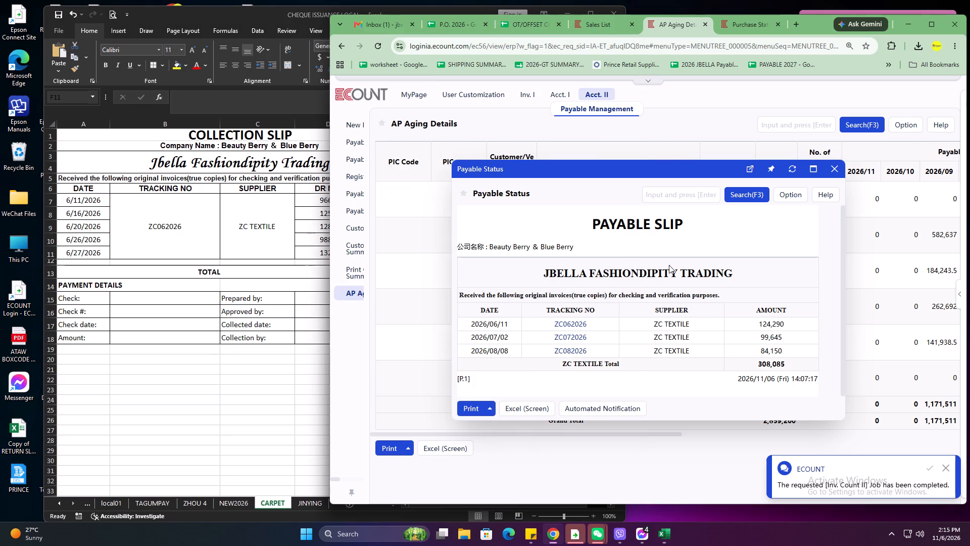
{"action": "left_click_drag", "start_coordinate": [599, 333], "coordinate": [543, 336]}
{"action": "key", "text": "ctrl+c"}
{"action": "triple_click", "coordinate": [179, 227]}
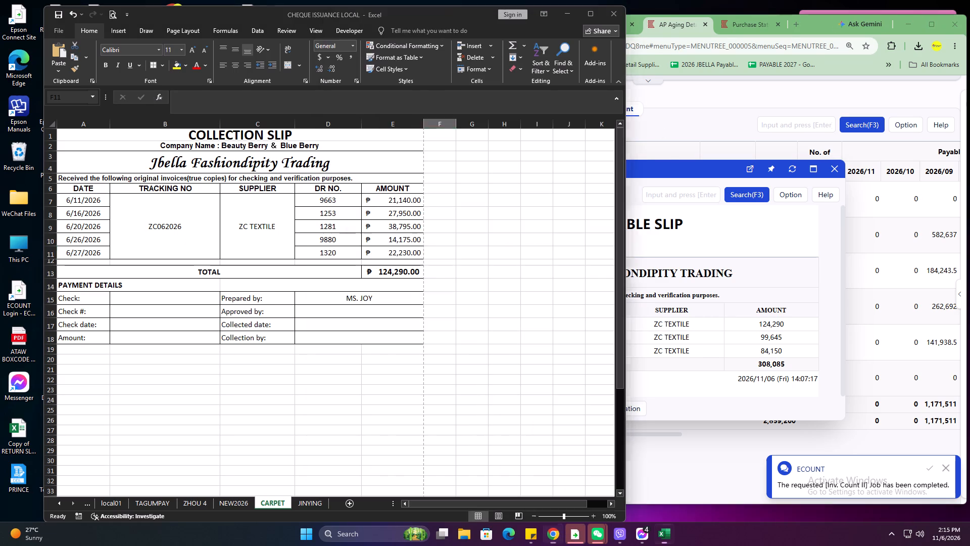
{"action": "left_click", "coordinate": [178, 227]}
{"action": "left_click_drag", "start_coordinate": [185, 227], "coordinate": [131, 224]}
{"action": "key", "text": "ctrl+v"}
Fill row 7 with date 7/2/2026, DR NO. 1354 and amount 23270.
{"action": "left_click", "coordinate": [79, 202]}
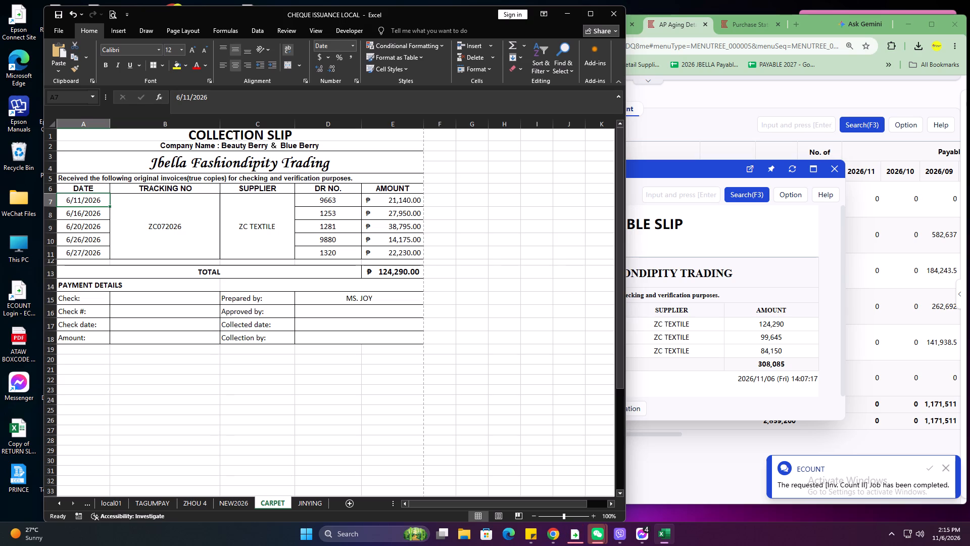
{"action": "type", "text": "7/2/2026"}
{"action": "key", "text": "Right"}
{"action": "key", "text": "Down"}
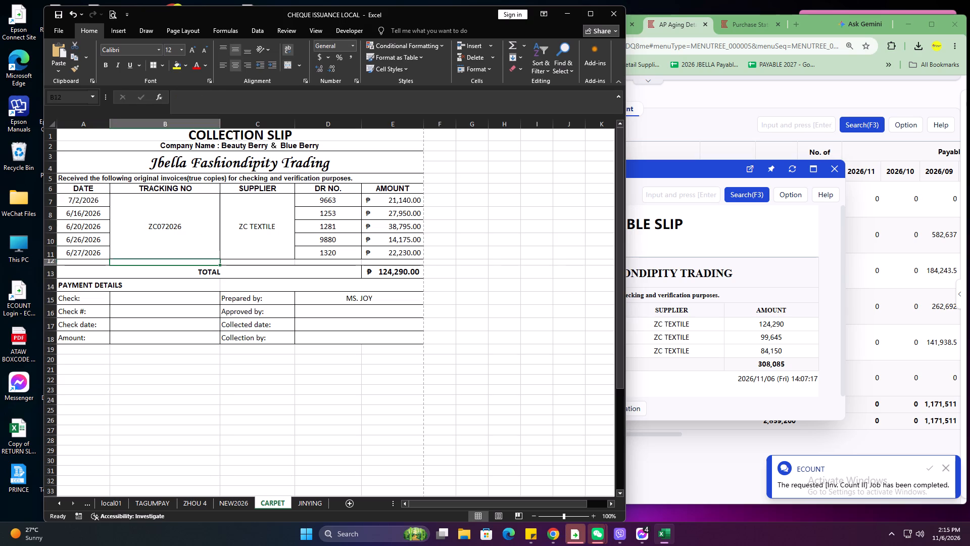
{"action": "key", "text": "Up"}
{"action": "key", "text": "Up"}
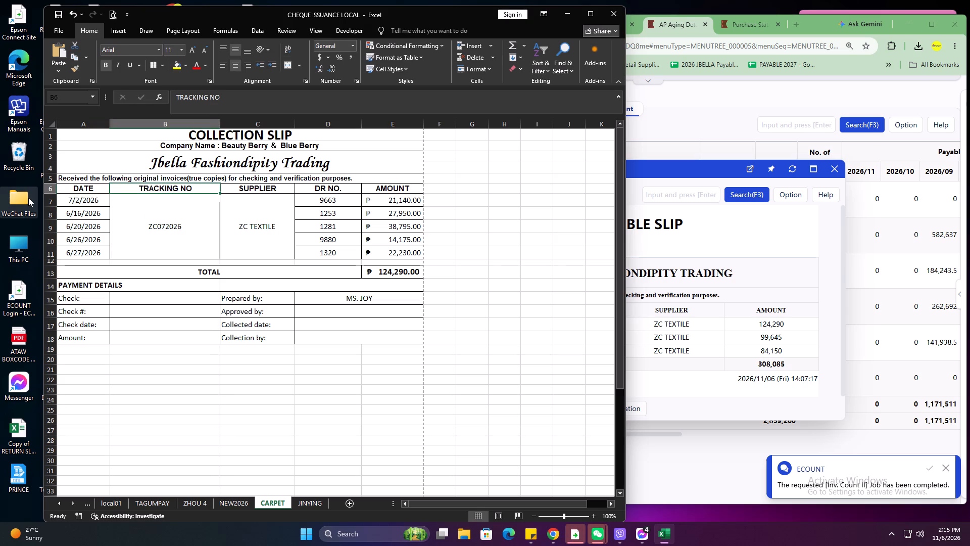
{"action": "key", "text": "Right"}
{"action": "key", "text": "Right"}
{"action": "key", "text": "Down"}
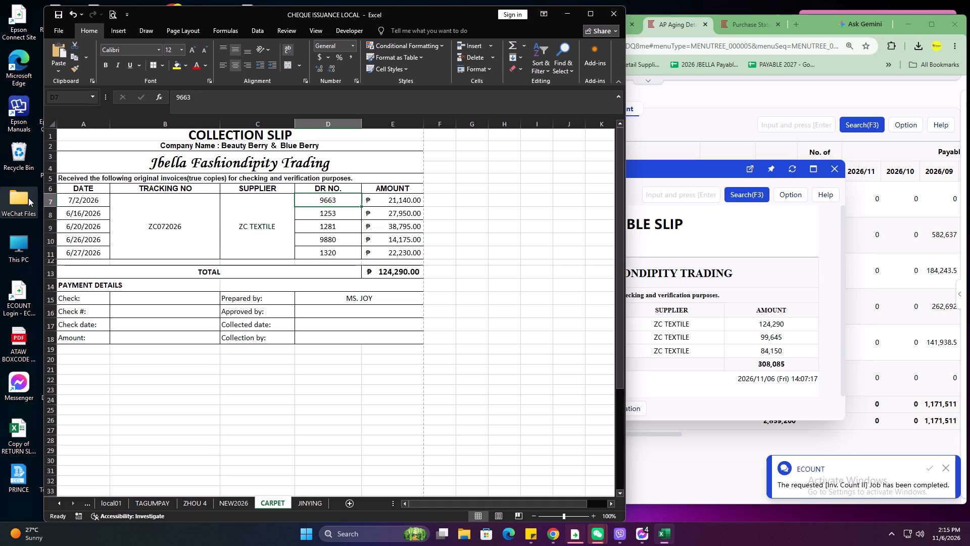
{"action": "type", "text": "1354"}
{"action": "key", "text": "Right"}
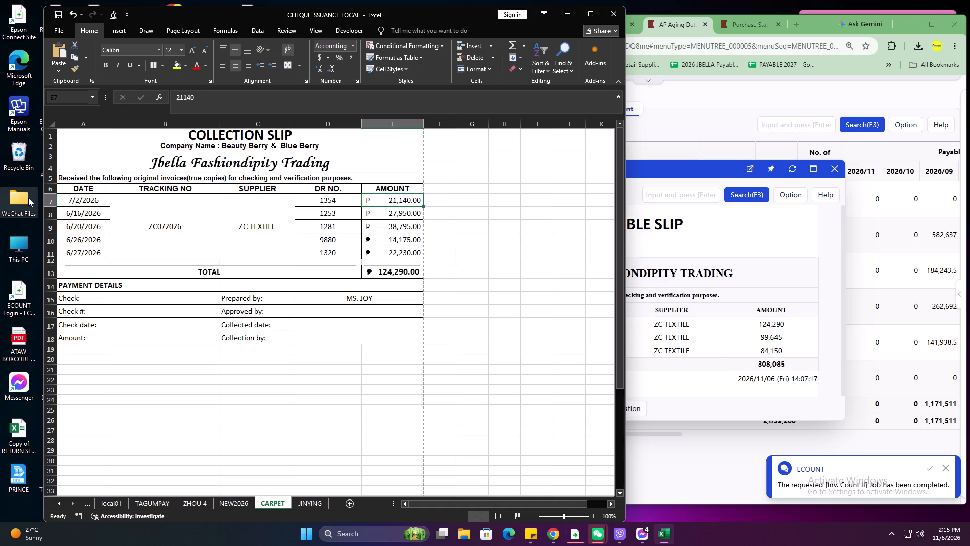
{"action": "type", "text": "23270"}
{"action": "key", "text": "Down"}
Fill row 8 with date 7/14/2026, DR NO. 1420 and amount 51400.
{"action": "key", "text": "Left"}
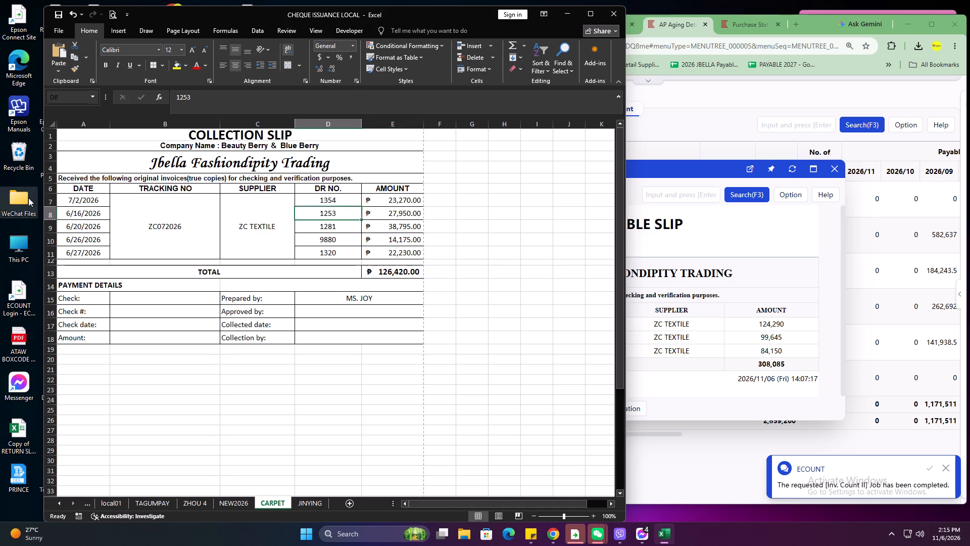
{"action": "key", "text": "Left"}
{"action": "key", "text": "Left"}
{"action": "key", "text": "Left"}
{"action": "type", "text": "7/14/2026"}
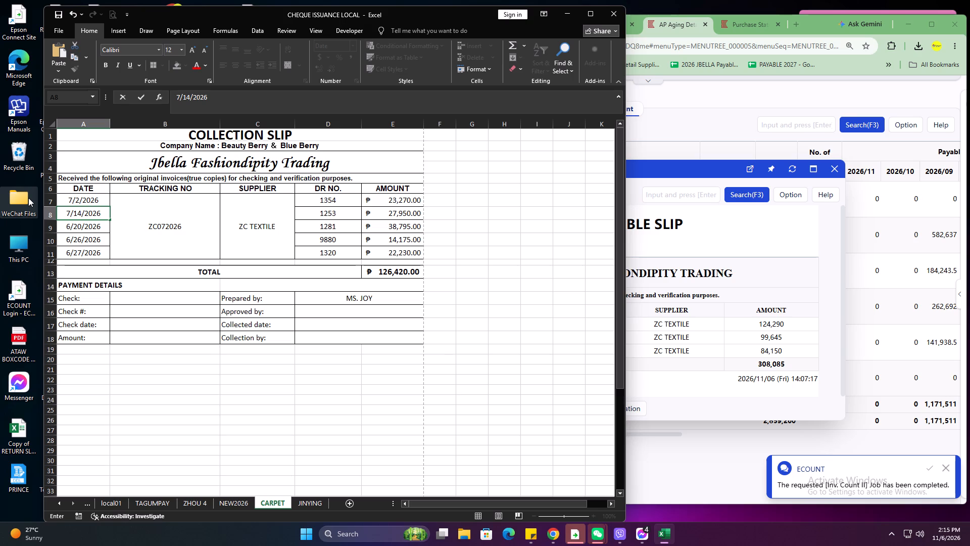
{"action": "key", "text": "Right"}
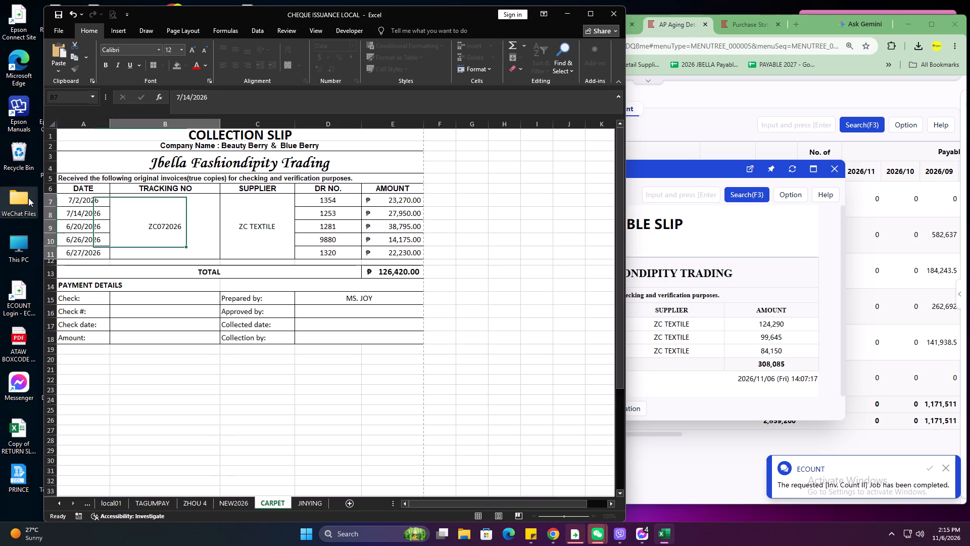
{"action": "key", "text": "Right"}
{"action": "key", "text": "Right"}
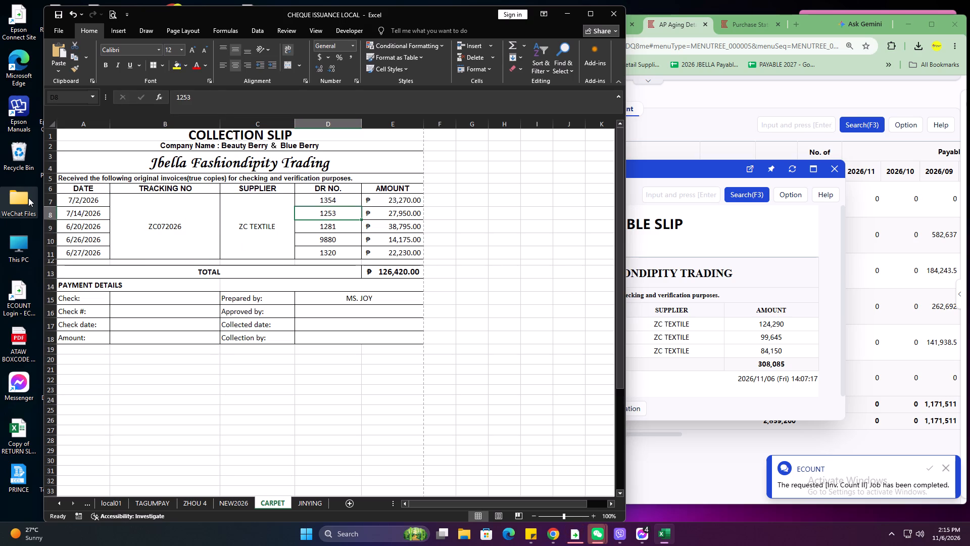
{"action": "type", "text": "1420"}
{"action": "key", "text": "Right"}
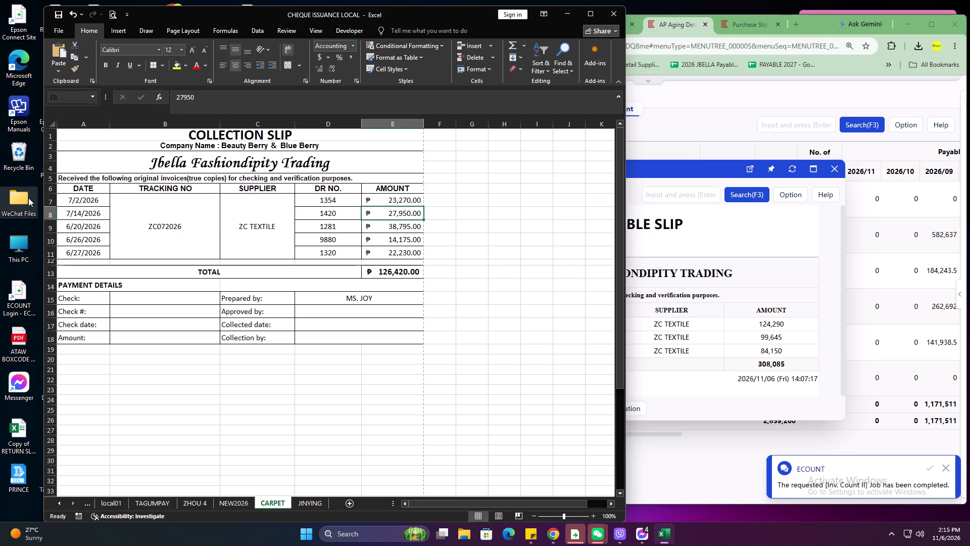
{"action": "type", "text": "51400"}
{"action": "key", "text": "Down"}
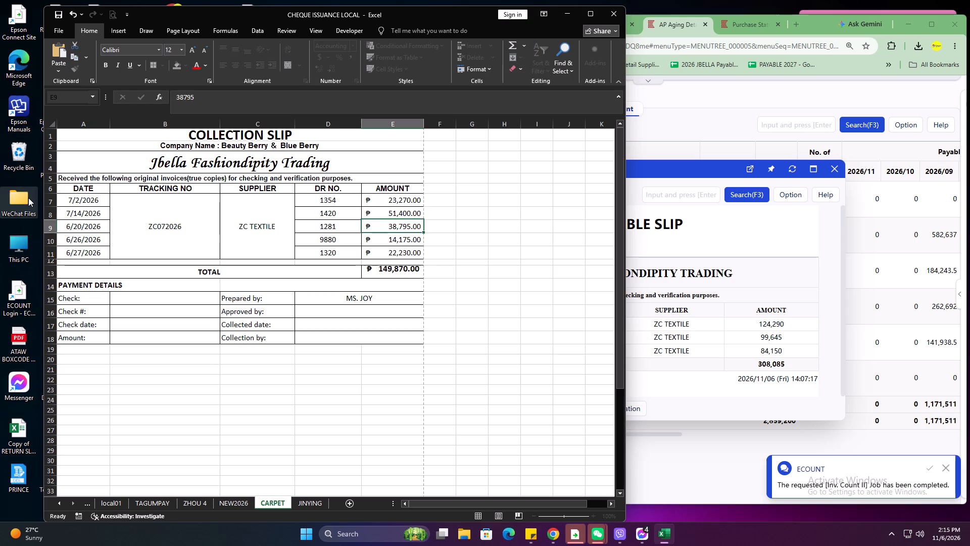
Fill row 9 with date 7/18/2026, DR NO. 1453 and amount 24975.
{"action": "key", "text": "Left"}
{"action": "key", "text": "Left"}
{"action": "key", "text": "Left"}
{"action": "key", "text": "Left"}
{"action": "type", "text": "7/18/"}
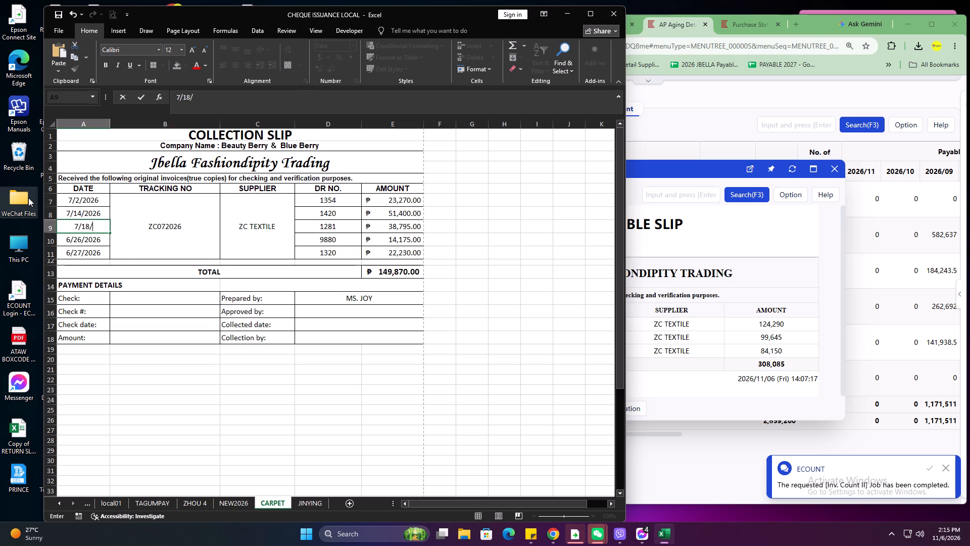
{"action": "type", "text": "2026"}
{"action": "key", "text": "Right"}
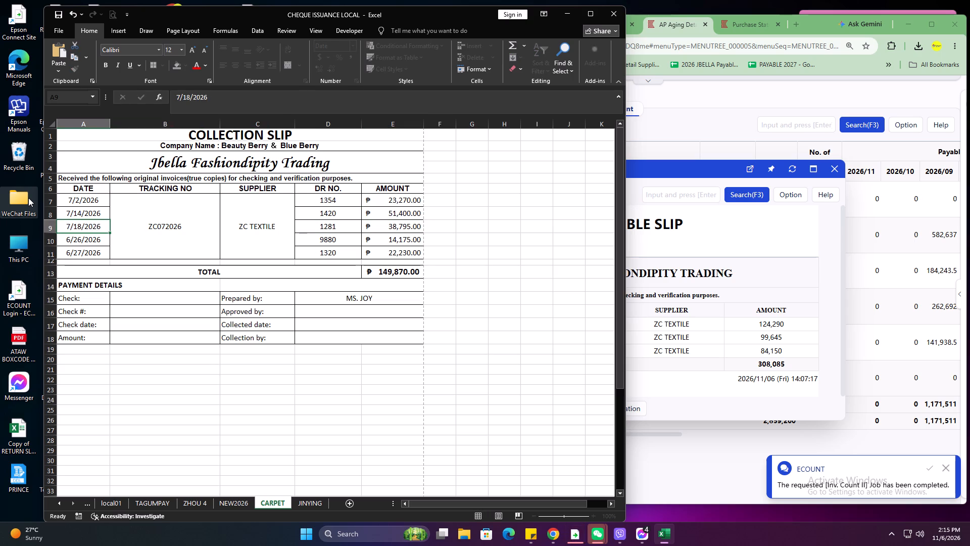
{"action": "key", "text": "Right"}
{"action": "key", "text": "Right"}
{"action": "type", "text": "1453"}
{"action": "key", "text": "Right"}
{"action": "type", "text": "24975"}
{"action": "key", "text": "Return"}
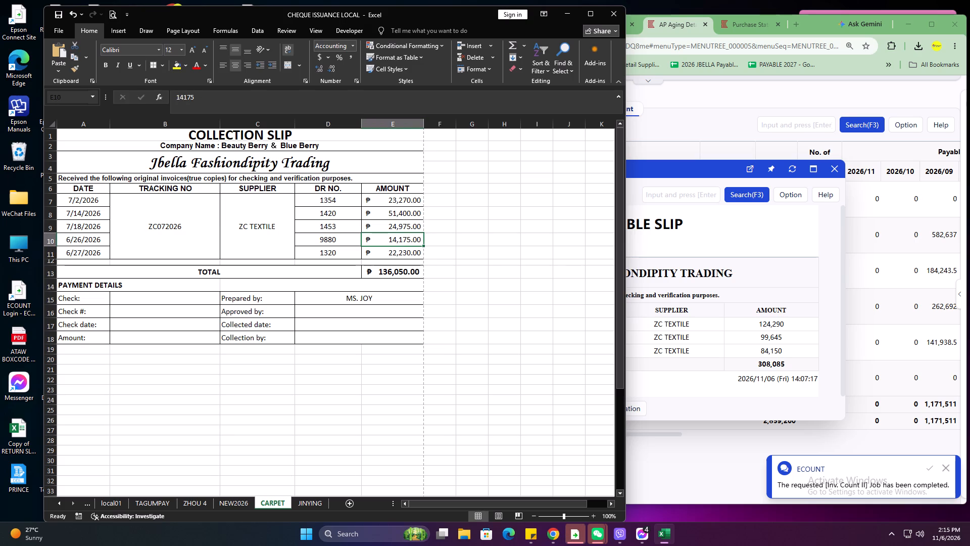
Delete the leftover invoice rows 10 and 11 from the collection slip.
{"action": "left_click_drag", "start_coordinate": [53, 241], "coordinate": [54, 248]}
{"action": "right_click", "coordinate": [54, 248]}
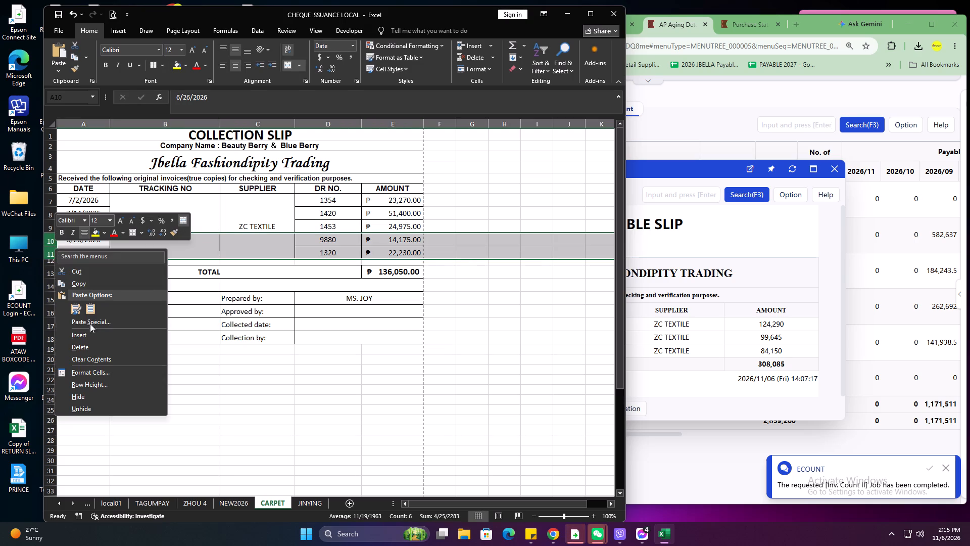
{"action": "left_click", "coordinate": [93, 344]}
Print one copy of the ZC072026 collection slip for ZC TEXTILE.
{"action": "left_click", "coordinate": [482, 282]}
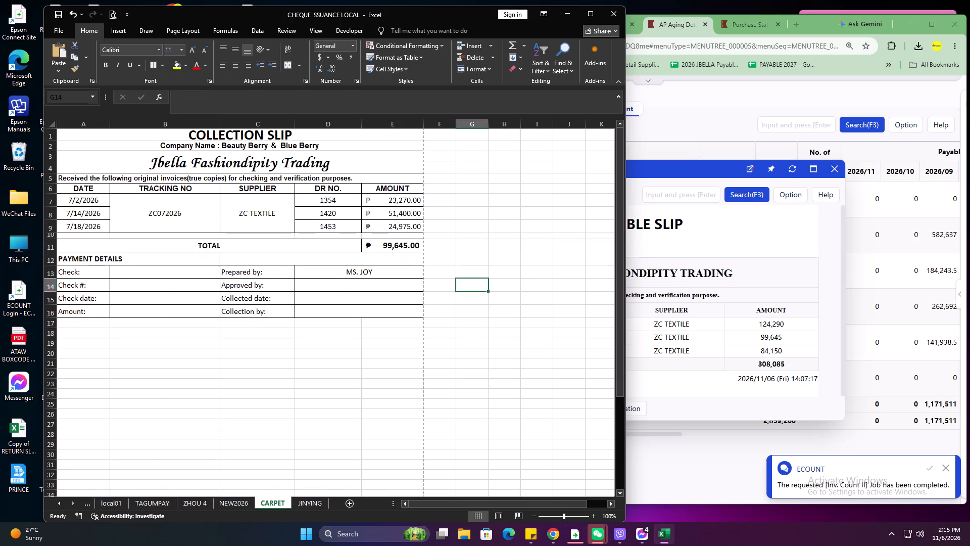
{"action": "key", "text": "ctrl+p"}
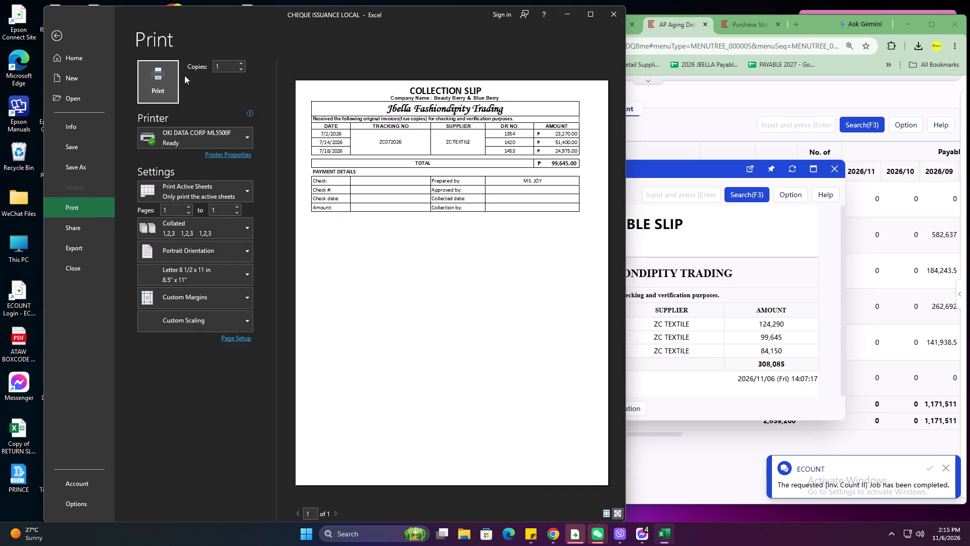
{"action": "left_click", "coordinate": [171, 80]}
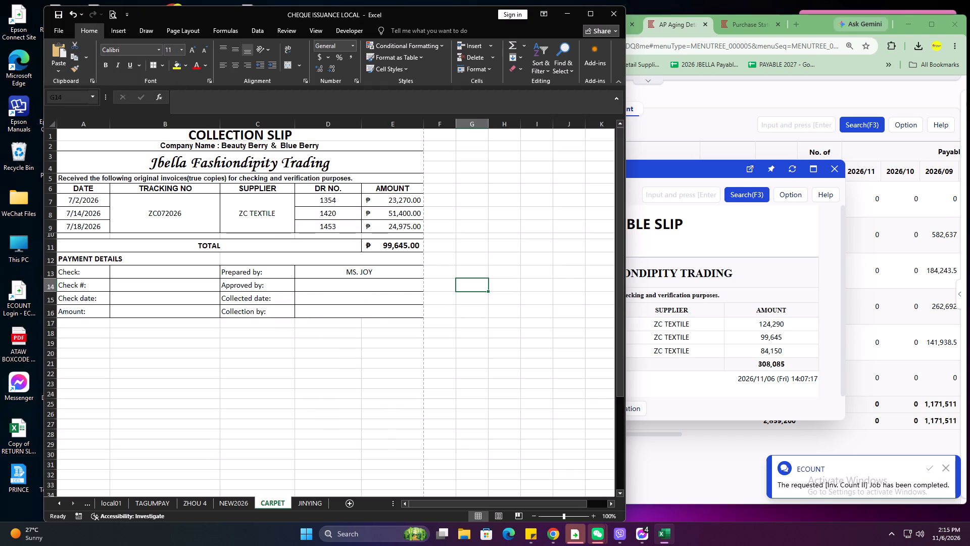
Delete the 7/18/2026 invoice row from the collection slip, leaving two invoice rows.
{"action": "left_click", "coordinate": [52, 227]}
{"action": "right_click", "coordinate": [52, 227]}
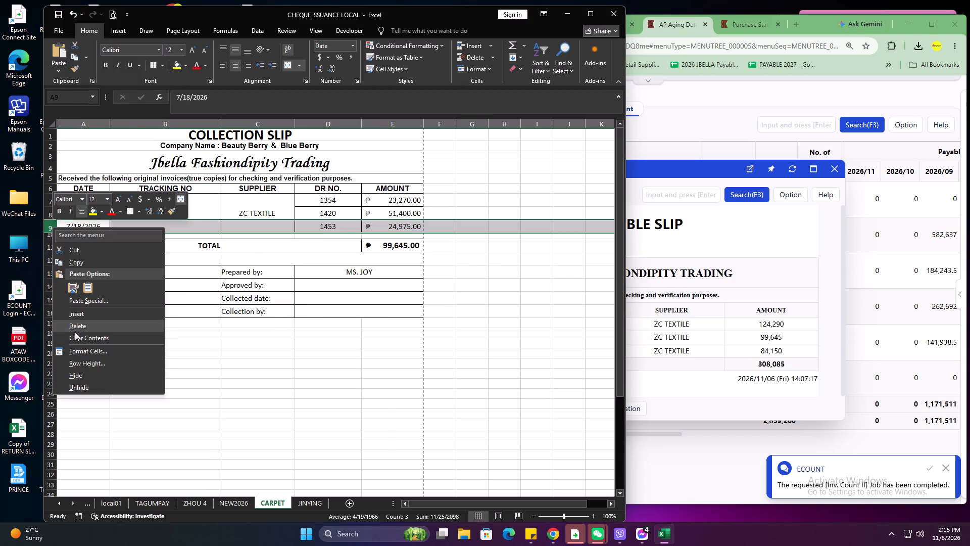
{"action": "left_click", "coordinate": [75, 329]}
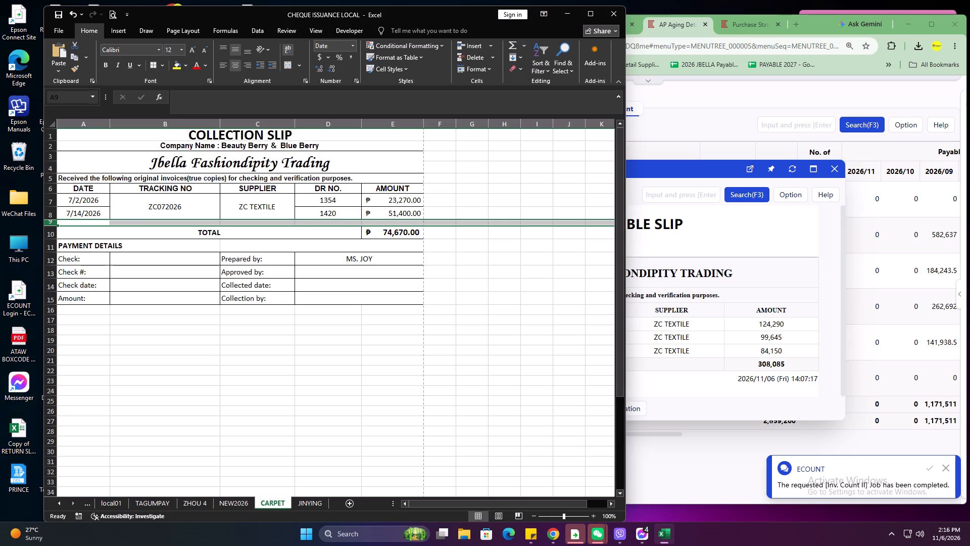
Fill row 7 with date 8/8/2026, DR NO. 2803 and amount 50900.
{"action": "left_click", "coordinate": [100, 196]}
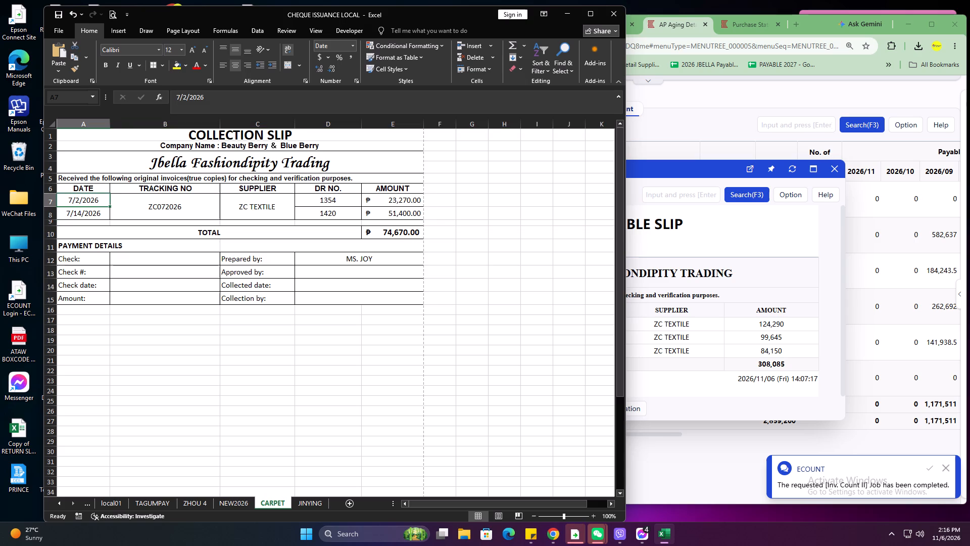
{"action": "type", "text": "8/"}
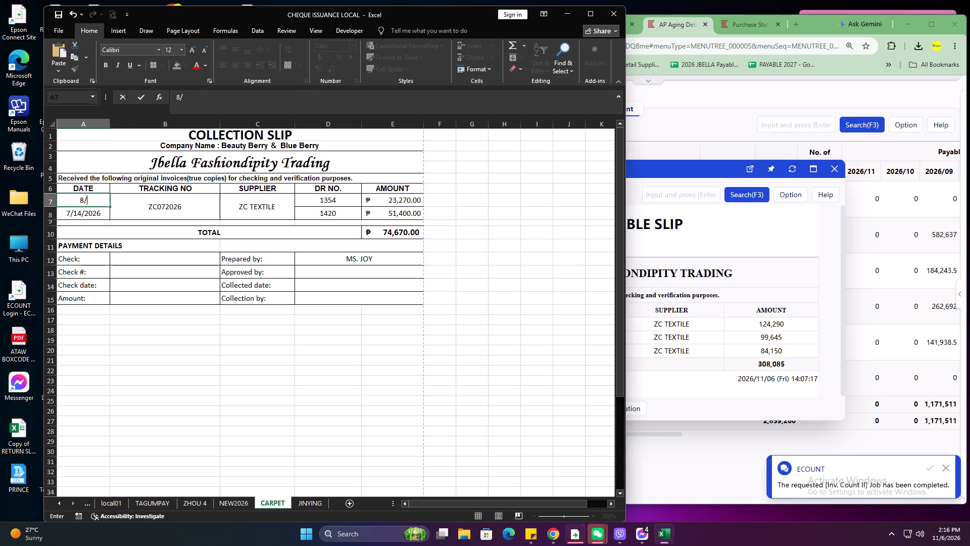
{"action": "type", "text": "8/2026"}
{"action": "key", "text": "Right"}
{"action": "key", "text": "Right"}
{"action": "key", "text": "Right"}
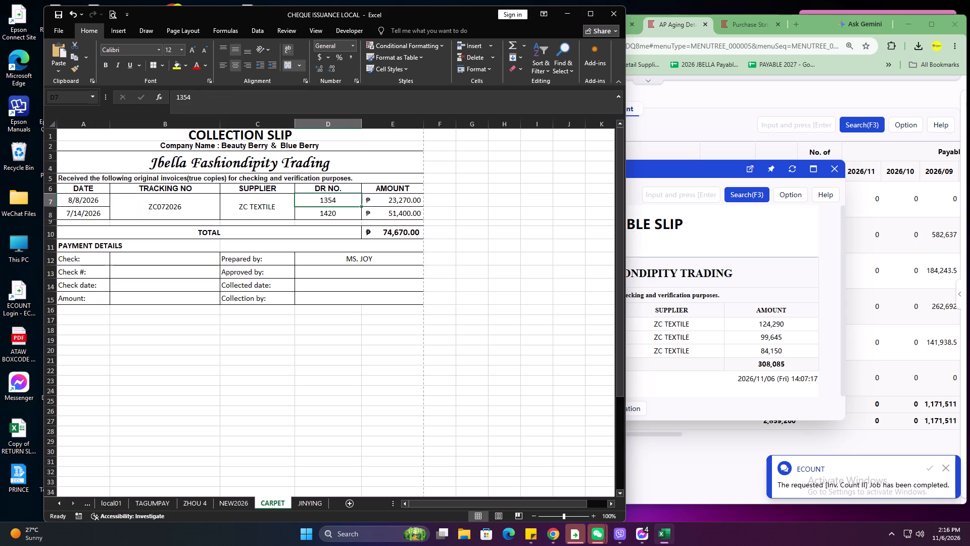
{"action": "type", "text": "2803"}
{"action": "key", "text": "Right"}
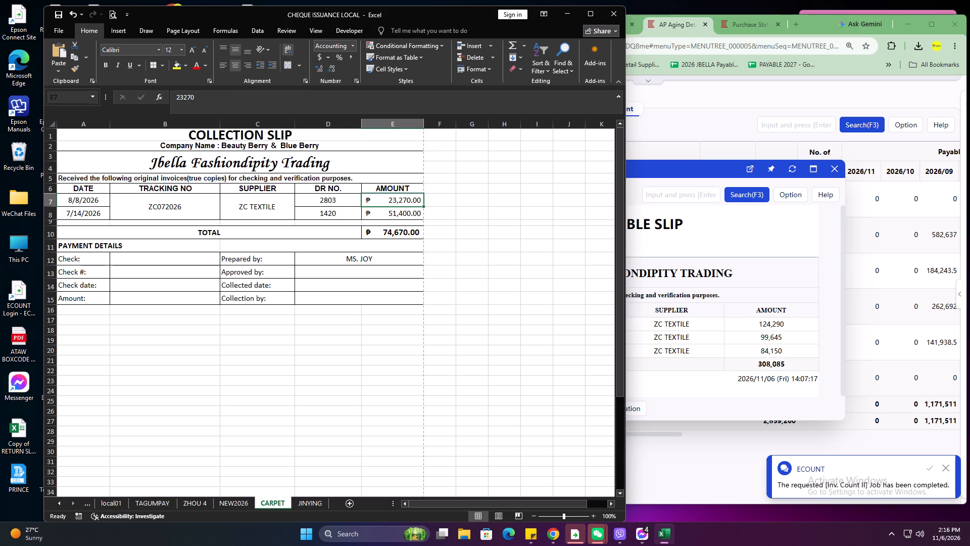
{"action": "type", "text": "50900"}
Fill row 8 with date 8/24/2026, DR NO. 5903 and amount 33250.
{"action": "left_click", "coordinate": [92, 210]}
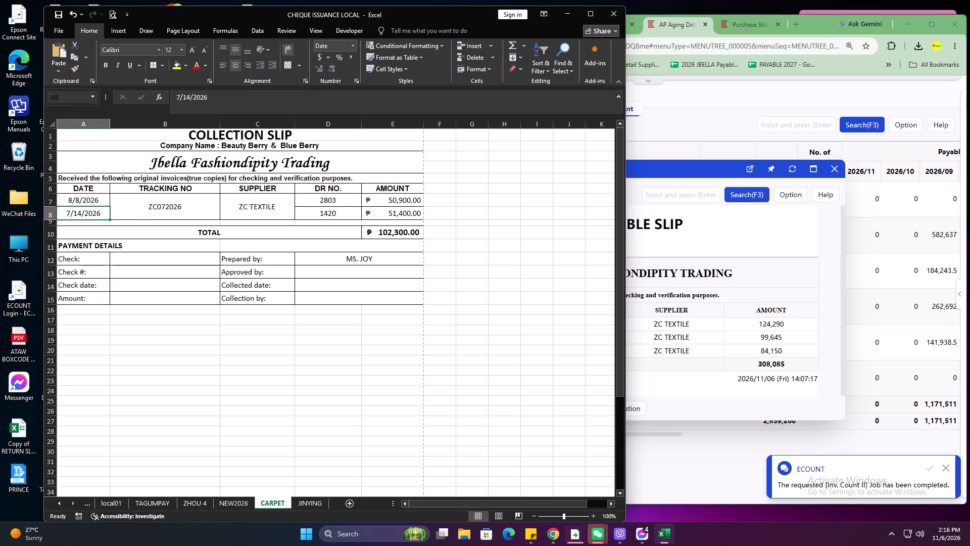
{"action": "type", "text": "8/24"}
{"action": "type", "text": "/2026"}
{"action": "key", "text": "Right"}
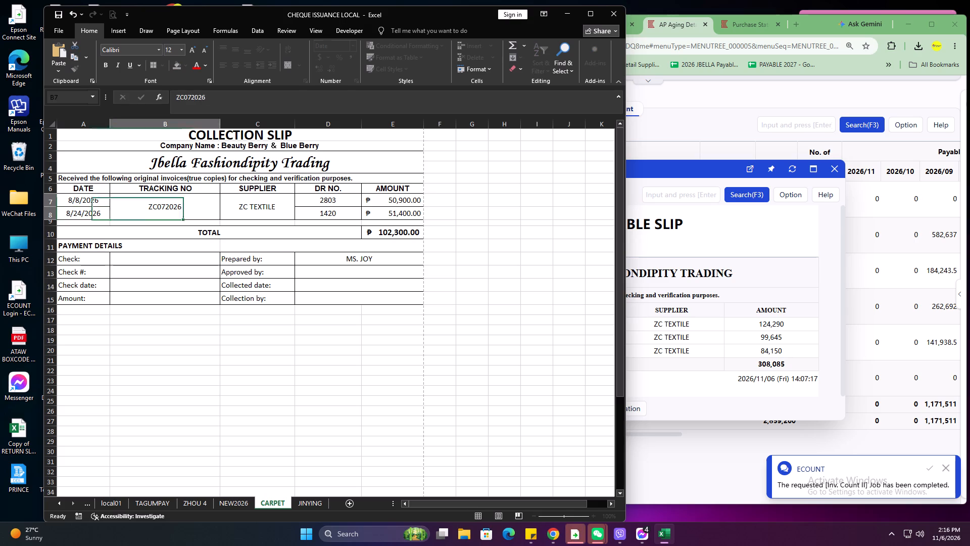
{"action": "key", "text": "Right"}
{"action": "key", "text": "Right"}
{"action": "type", "text": "59031"}
{"action": "key", "text": "BackSpace"}
{"action": "key", "text": "Right"}
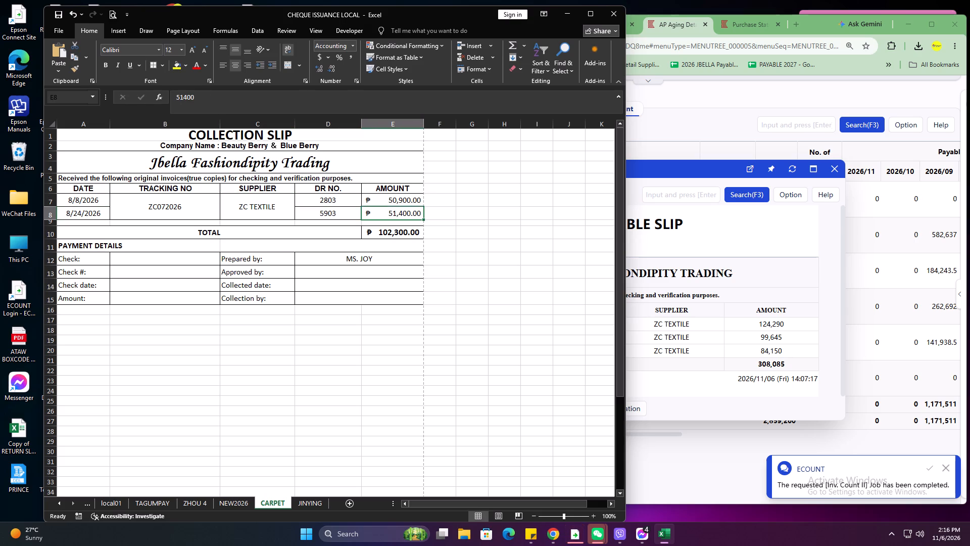
{"action": "key", "text": "2"}
{"action": "key", "text": "BackSpace"}
{"action": "type", "text": "33250"}
{"action": "key", "text": "Return"}
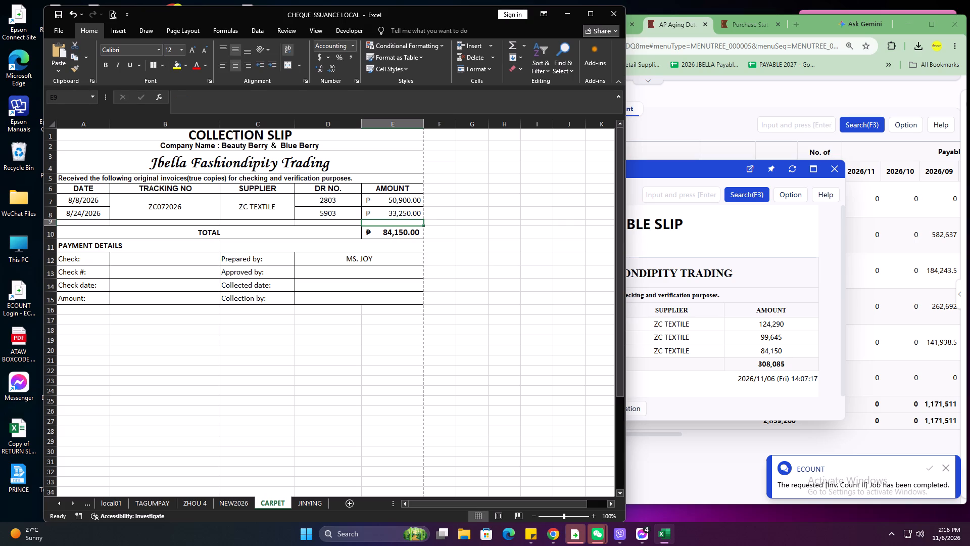
{"action": "left_click", "coordinate": [494, 262]}
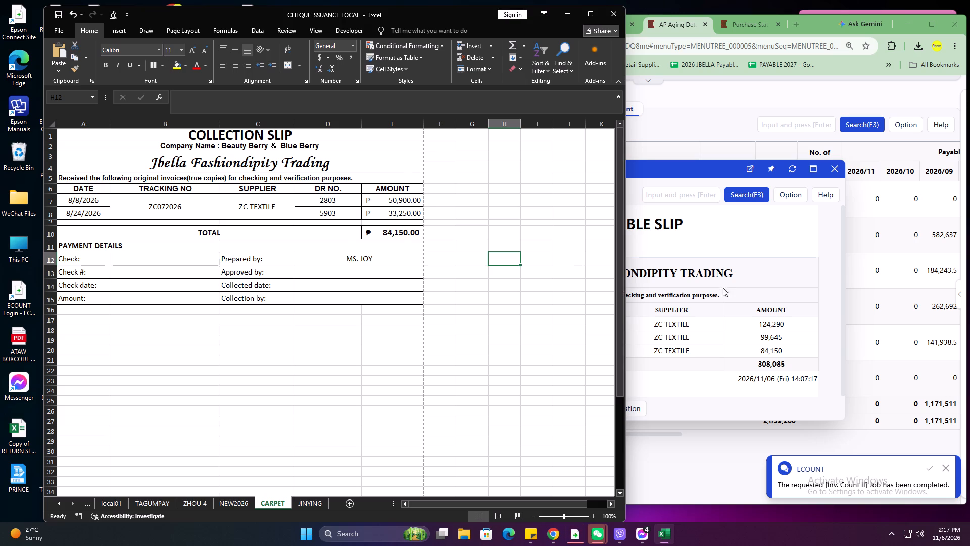
Switch to WeChat and send WEDOSHOP MARKETING the messages "mag inv kana nga hahahhaha" and "kami din wala na masyado gawa".
{"action": "left_click_drag", "start_coordinate": [736, 251], "coordinate": [741, 250]}
{"action": "left_click", "coordinate": [591, 541]}
{"action": "left_click", "coordinate": [622, 492]}
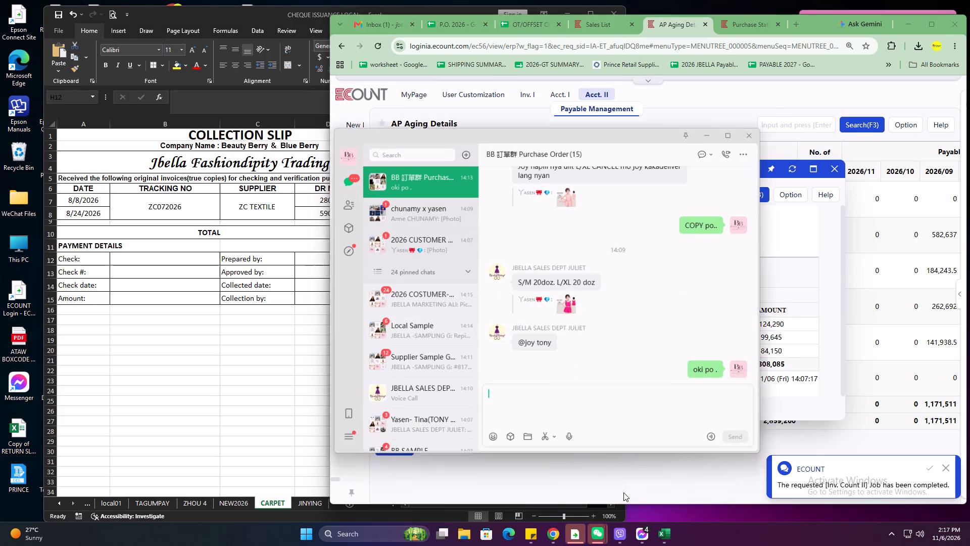
{"action": "scroll", "coordinate": [413, 332], "scroll_direction": "down", "scroll_amount": 4}
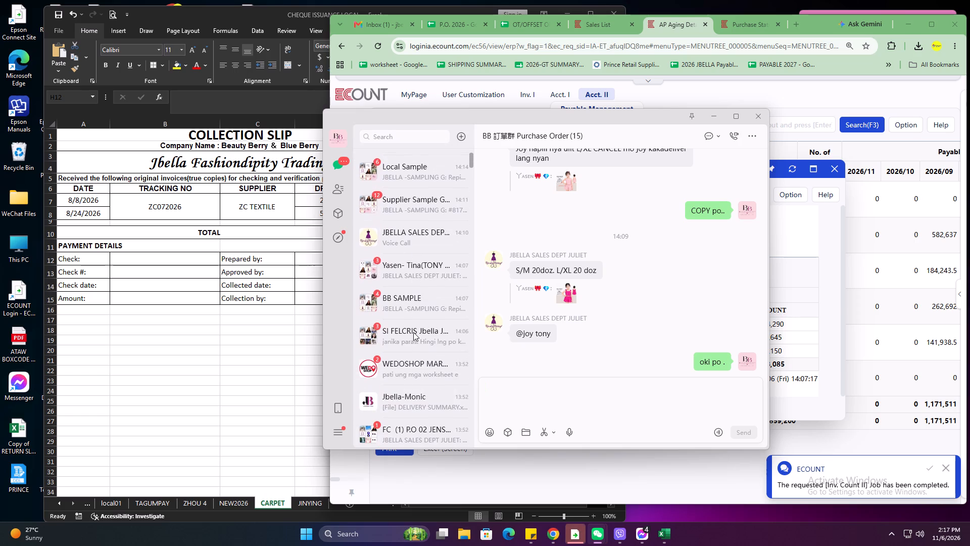
{"action": "left_click", "coordinate": [415, 363]}
{"action": "left_click", "coordinate": [643, 395]}
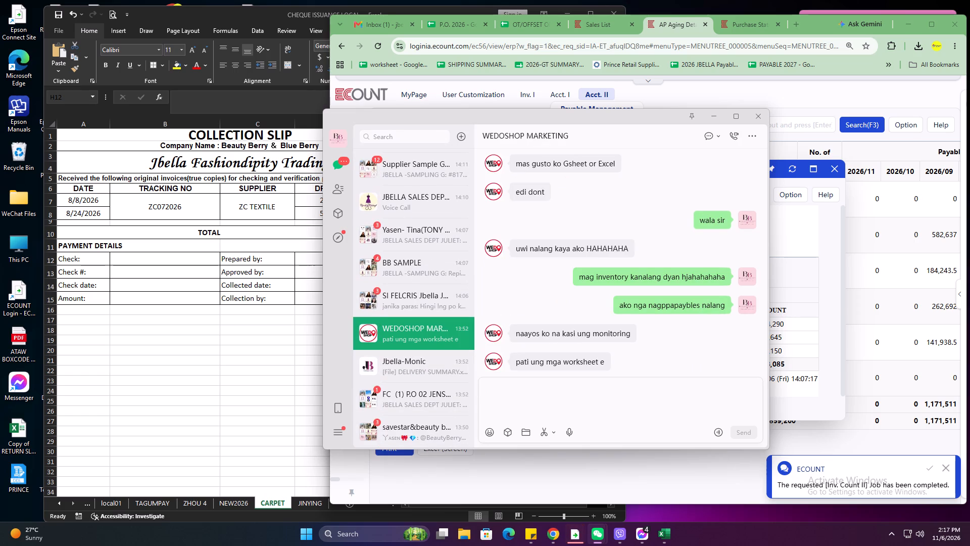
{"action": "type", "text": "mag inv kana nga hahahhaha"}
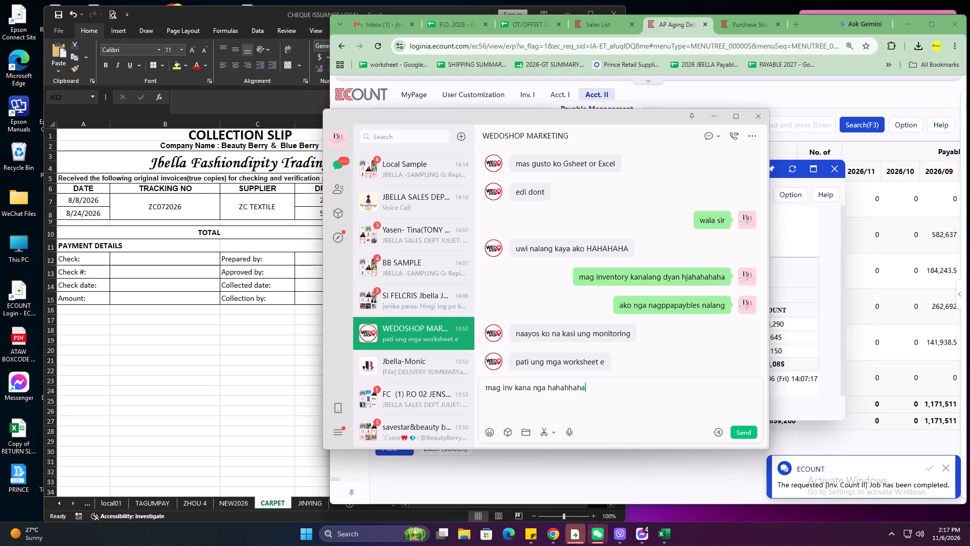
{"action": "key", "text": "Return"}
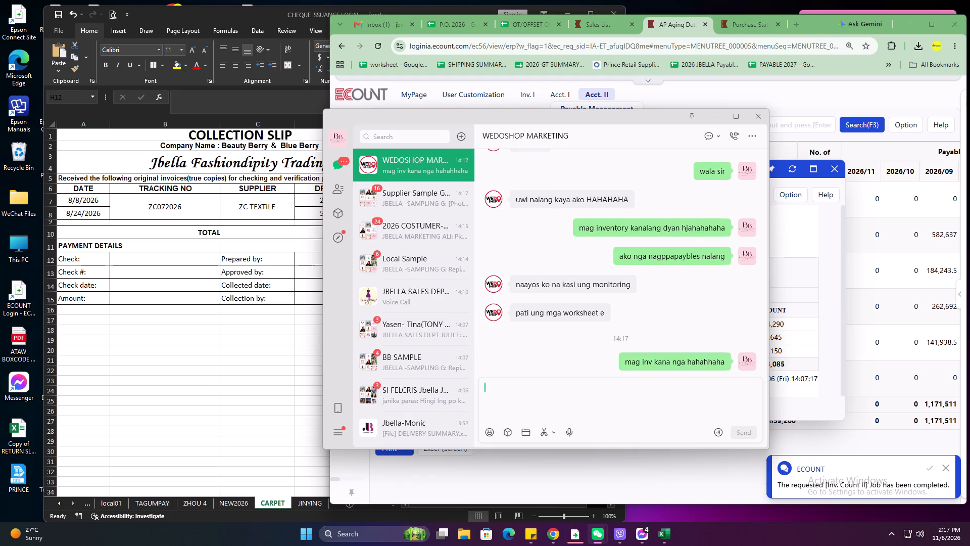
{"action": "type", "text": "kami din wala na masyado gawa"}
{"action": "key", "text": "Return"}
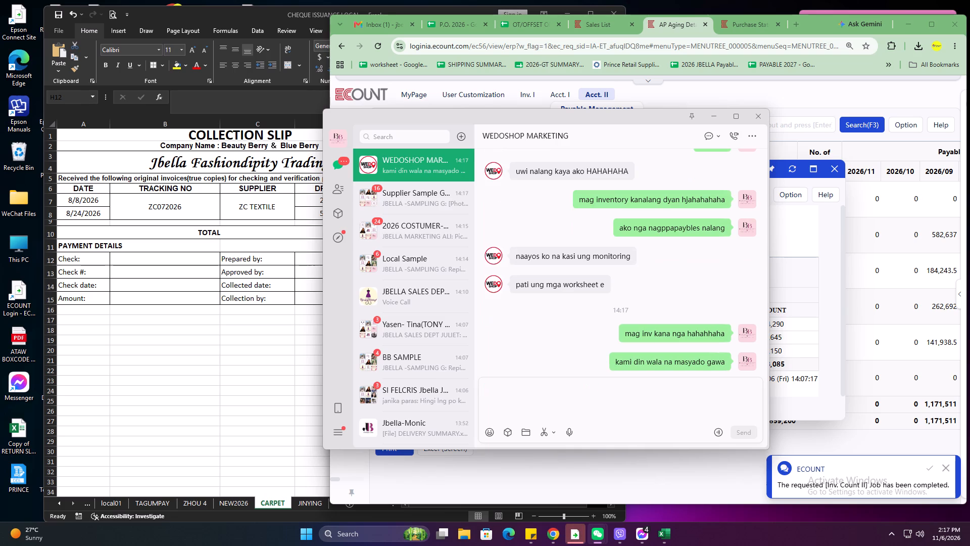
Return to Excel and print one copy of the ZC TEXTILE collection slip with the 8/8/2026 and 8/24/2026 invoices.
{"action": "left_click", "coordinate": [195, 328]}
{"action": "left_click", "coordinate": [215, 352]}
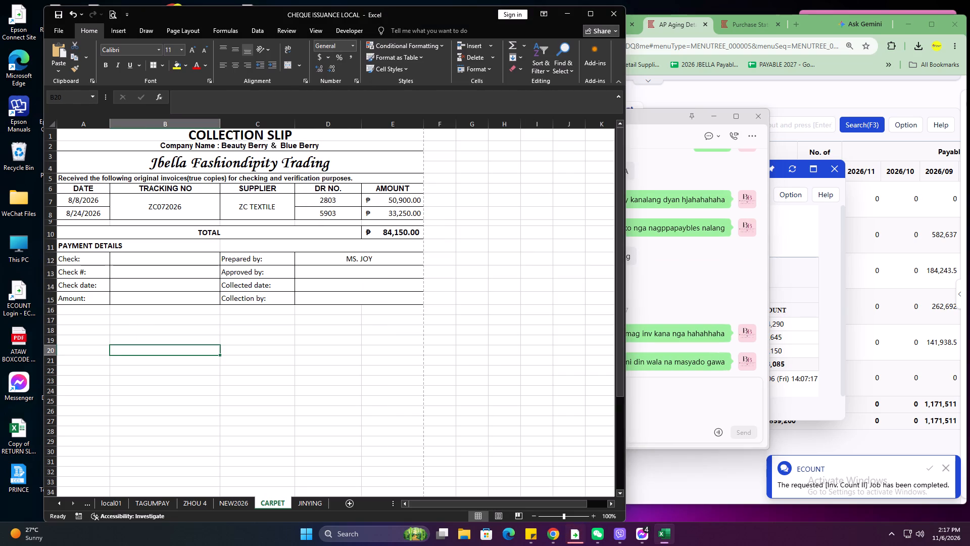
{"action": "key", "text": "ctrl+p"}
{"action": "left_click", "coordinate": [817, 268]}
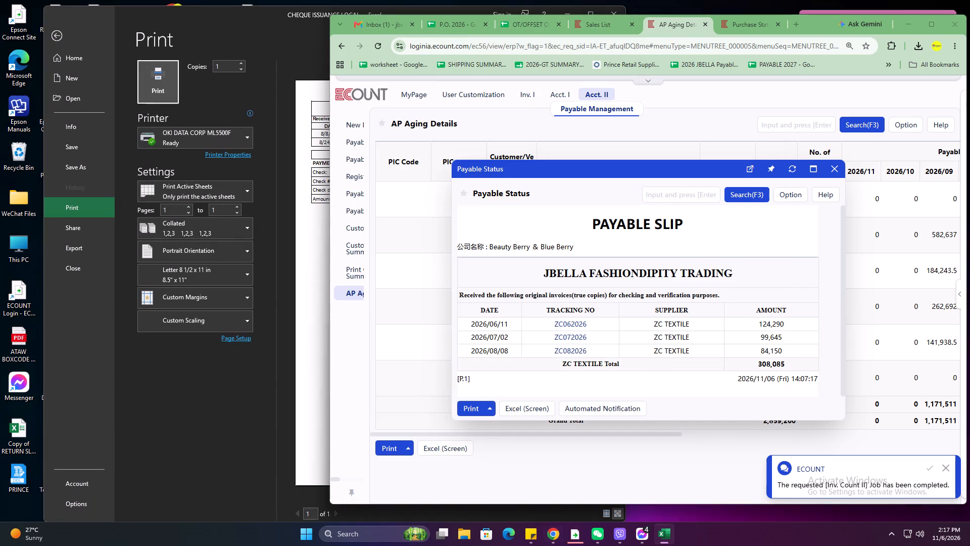
{"action": "left_click", "coordinate": [150, 84]}
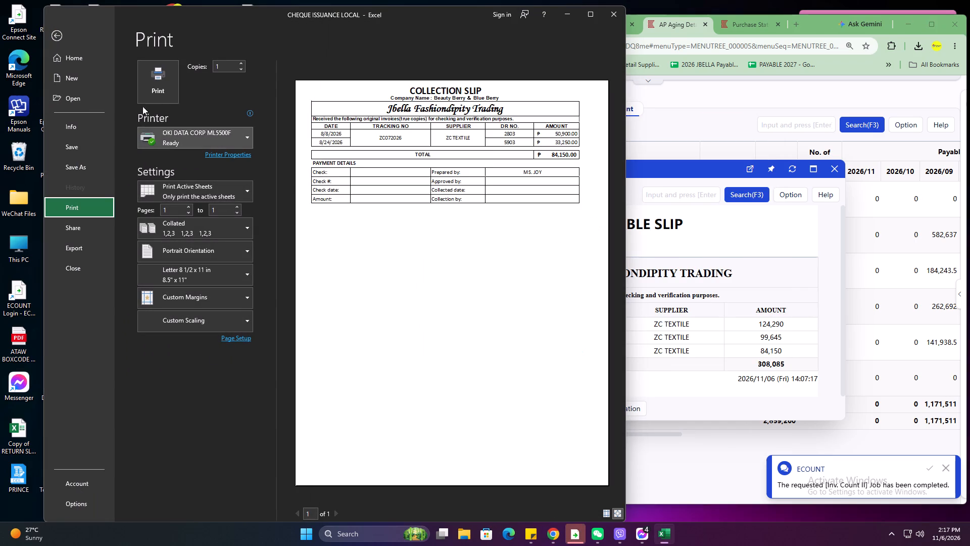
{"action": "left_click", "coordinate": [165, 90]}
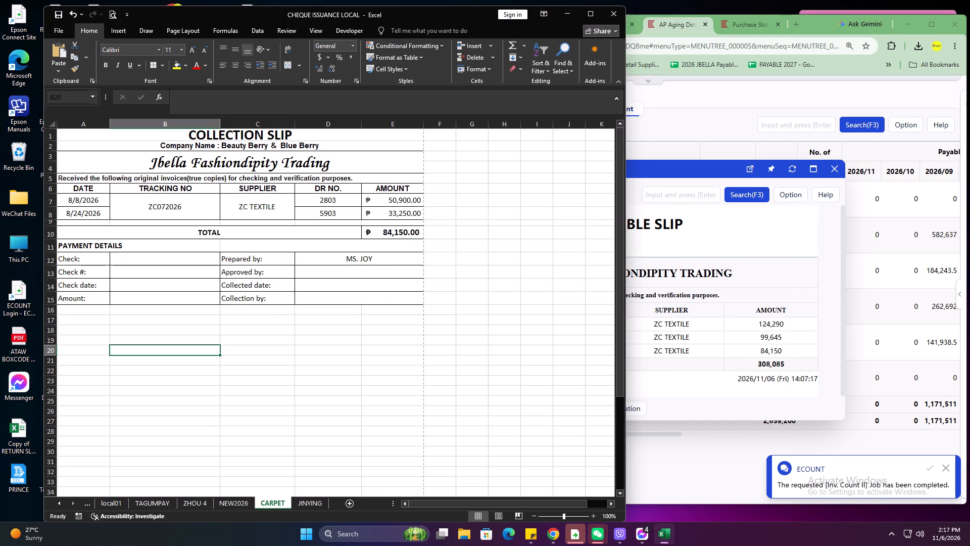
In ECOUNT, close ZC TEXTILE's payable slip and open the payable status of ANDREA TEXTILE, vendor code T008.
{"action": "left_click", "coordinate": [759, 267]}
{"action": "left_click", "coordinate": [846, 163]}
{"action": "left_click", "coordinate": [836, 171]}
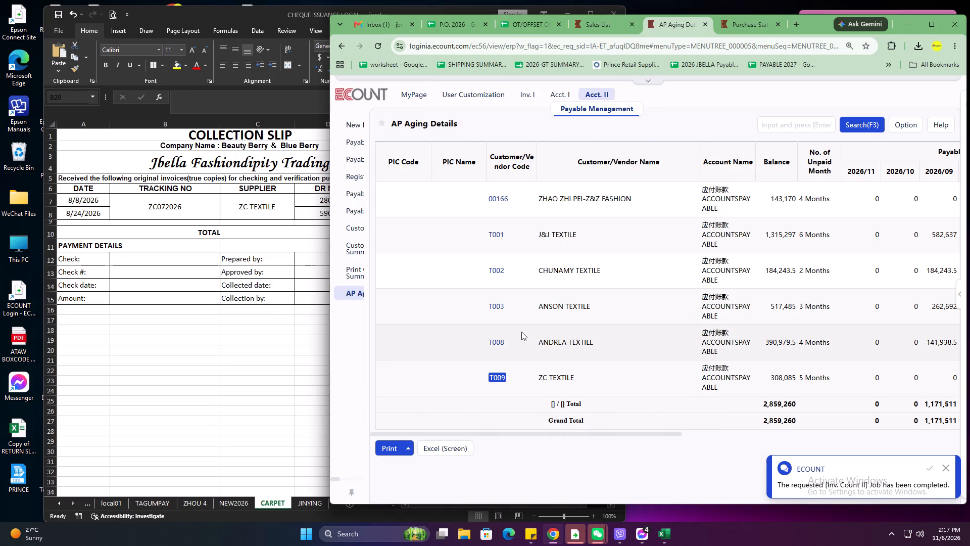
{"action": "left_click", "coordinate": [496, 345]}
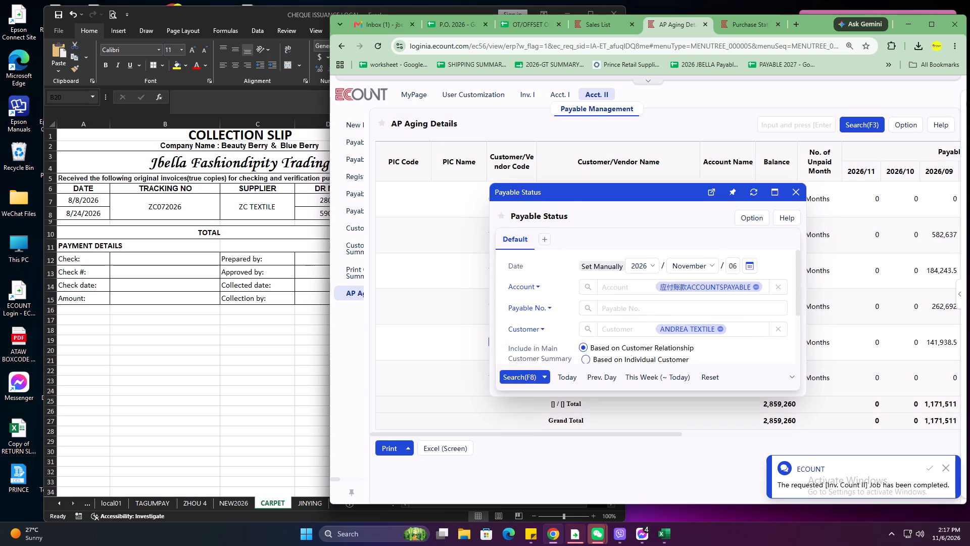
Replace the collection slip's tracking number with AT072026, copied from ANDREA TEXTILE's payable slip.
{"action": "left_click_drag", "start_coordinate": [597, 323], "coordinate": [592, 323]}
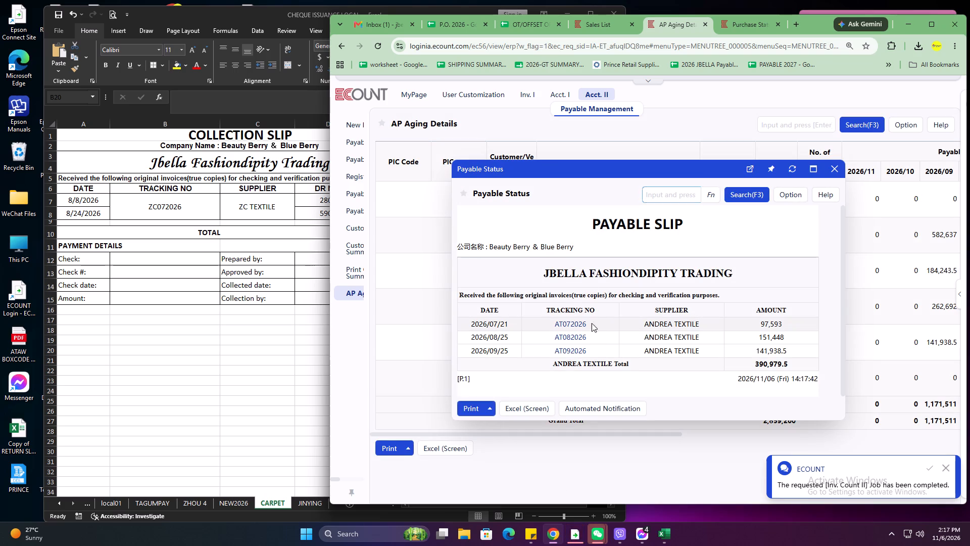
{"action": "left_click_drag", "start_coordinate": [592, 323], "coordinate": [549, 323]}
{"action": "key", "text": "ctrl+c"}
{"action": "triple_click", "coordinate": [140, 208]}
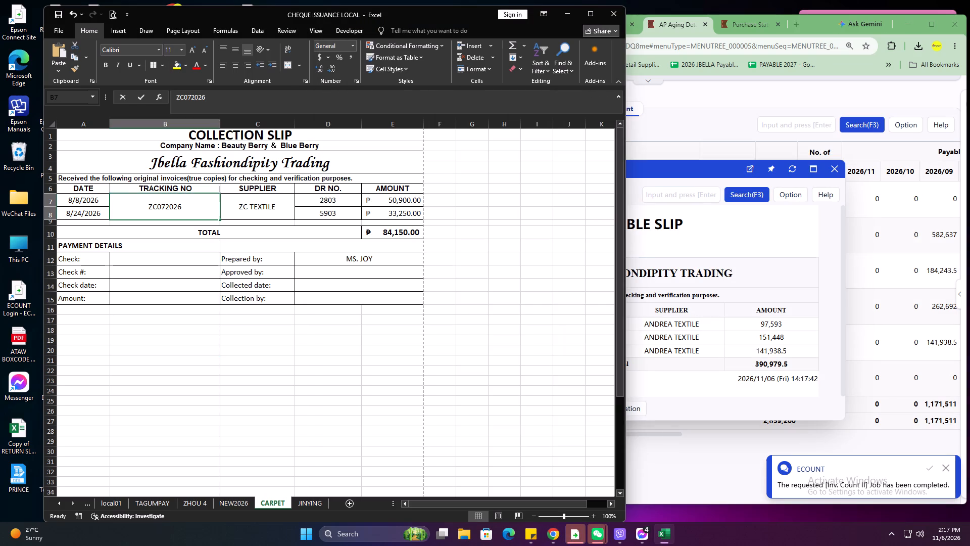
{"action": "left_click_drag", "start_coordinate": [142, 205], "coordinate": [218, 209]}
{"action": "key", "text": "ctrl+v"}
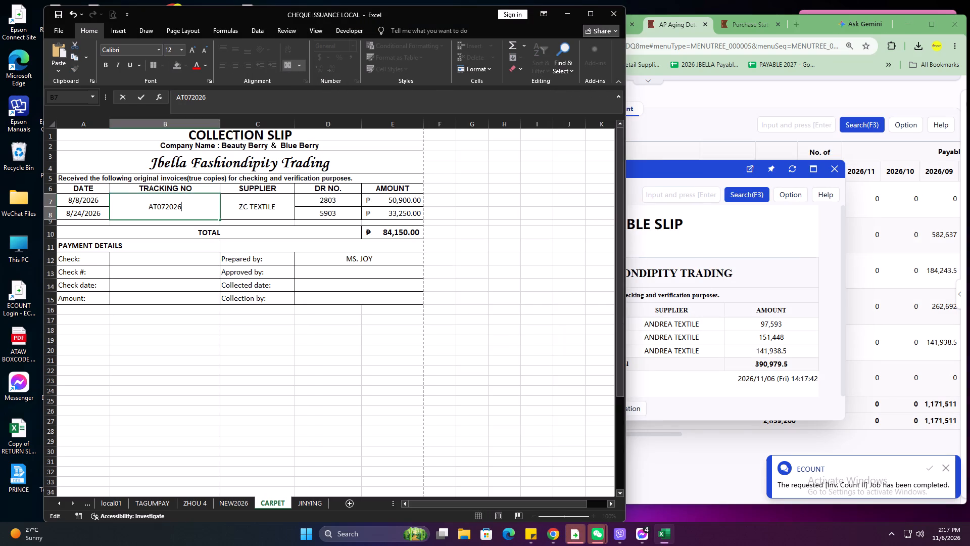
Replace the collection slip's supplier with ANDREA TEXTILE, copied from the payable slip.
{"action": "left_click", "coordinate": [700, 279]}
{"action": "left_click_drag", "start_coordinate": [640, 326], "coordinate": [706, 329]}
{"action": "key", "text": "ctrl+c"}
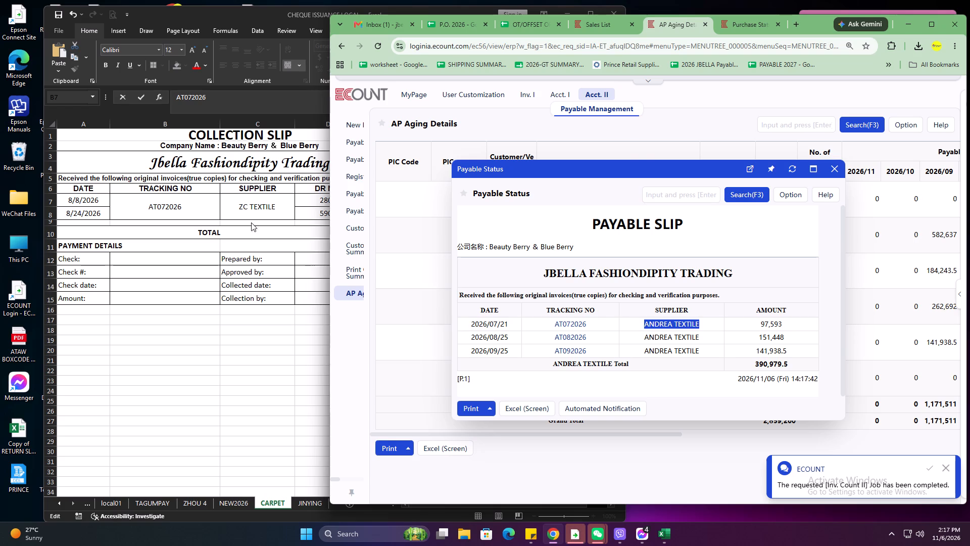
{"action": "triple_click", "coordinate": [245, 199]}
{"action": "triple_click", "coordinate": [245, 199]}
{"action": "triple_click", "coordinate": [245, 199]}
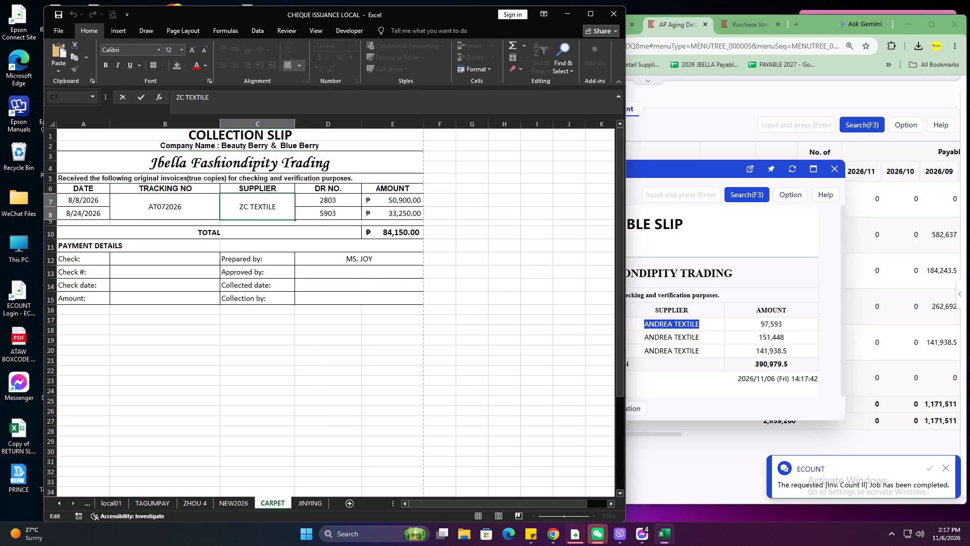
{"action": "left_click", "coordinate": [245, 198]}
{"action": "left_click_drag", "start_coordinate": [245, 198], "coordinate": [293, 203], "text": "ctrl"}
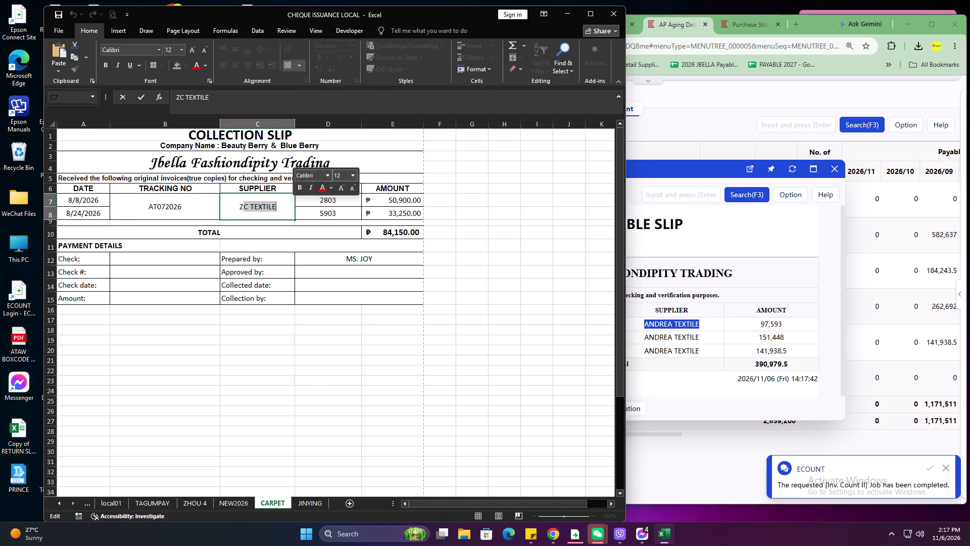
{"action": "left_click_drag", "start_coordinate": [290, 205], "coordinate": [236, 200]}
{"action": "key", "text": "ctrl+v"}
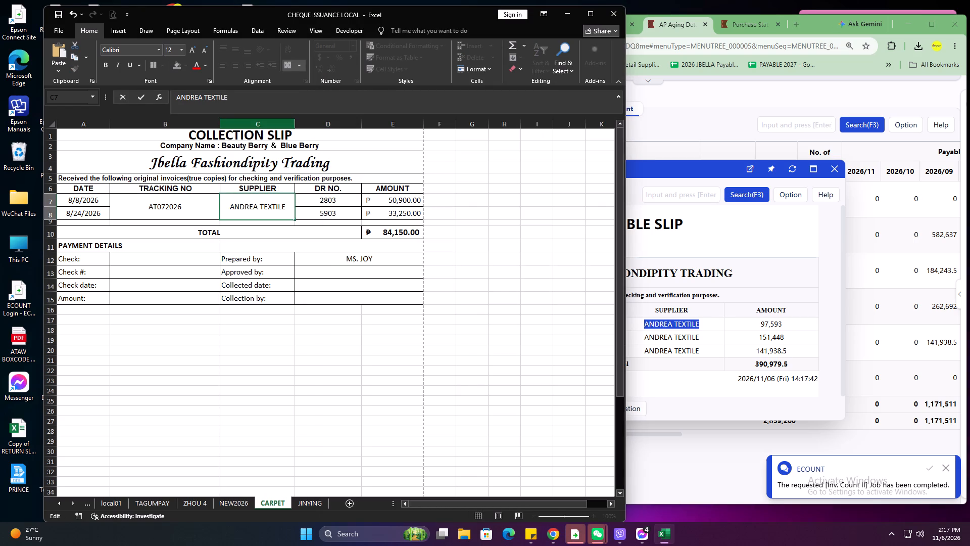
{"action": "left_click_drag", "start_coordinate": [303, 209], "coordinate": [304, 217]}
Widen the SUPPLIER column slightly to give the new supplier name more room.
{"action": "left_click_drag", "start_coordinate": [295, 123], "coordinate": [306, 128]}
{"action": "left_click", "coordinate": [161, 260]}
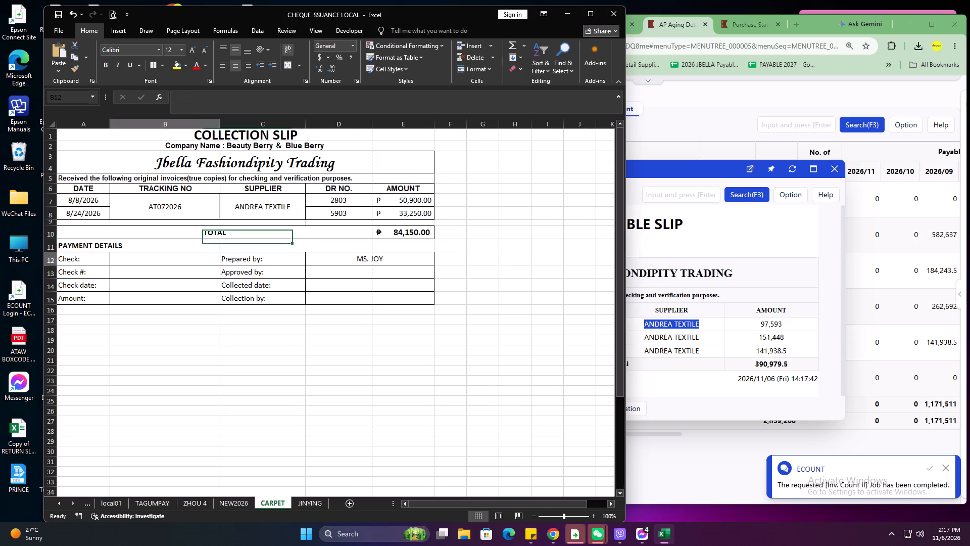
Set the dates of both invoice lines on the AT072026 collection slip to 7/21/2026.
{"action": "left_click", "coordinate": [101, 200]}
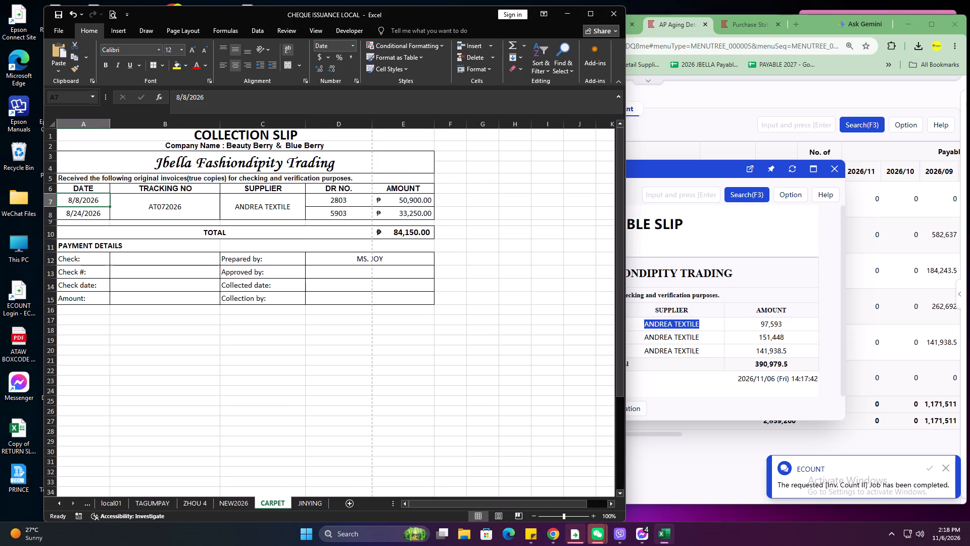
{"action": "type", "text": "7/21/2026"}
{"action": "key", "text": "Down"}
{"action": "type", "text": "7/"}
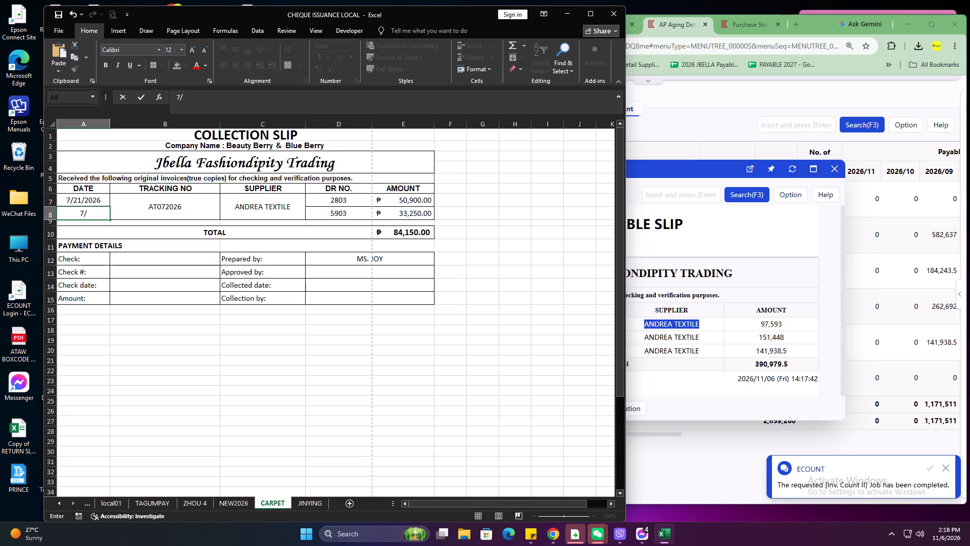
{"action": "type", "text": "21/2026"}
{"action": "key", "text": "Right"}
{"action": "key", "text": "Right"}
{"action": "key", "text": "Right"}
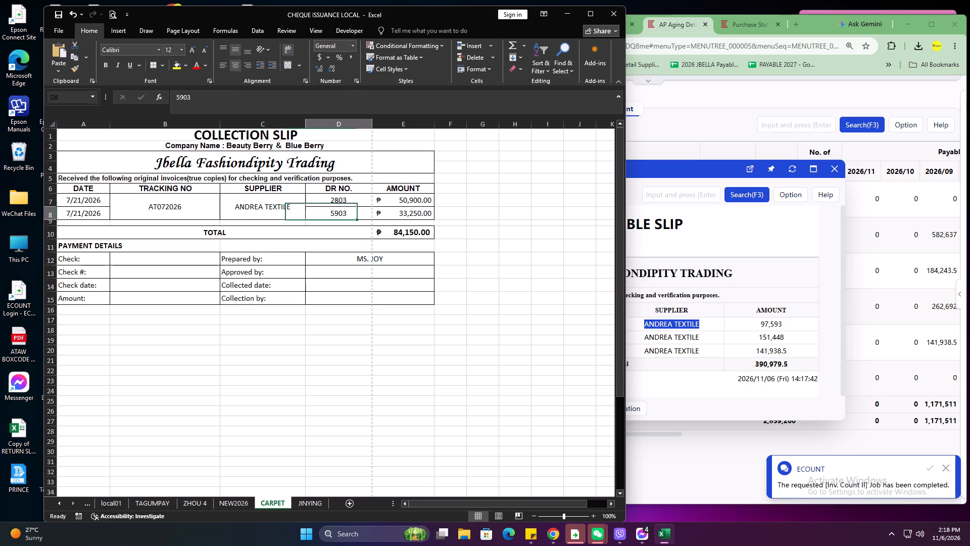
{"action": "key", "text": "Up"}
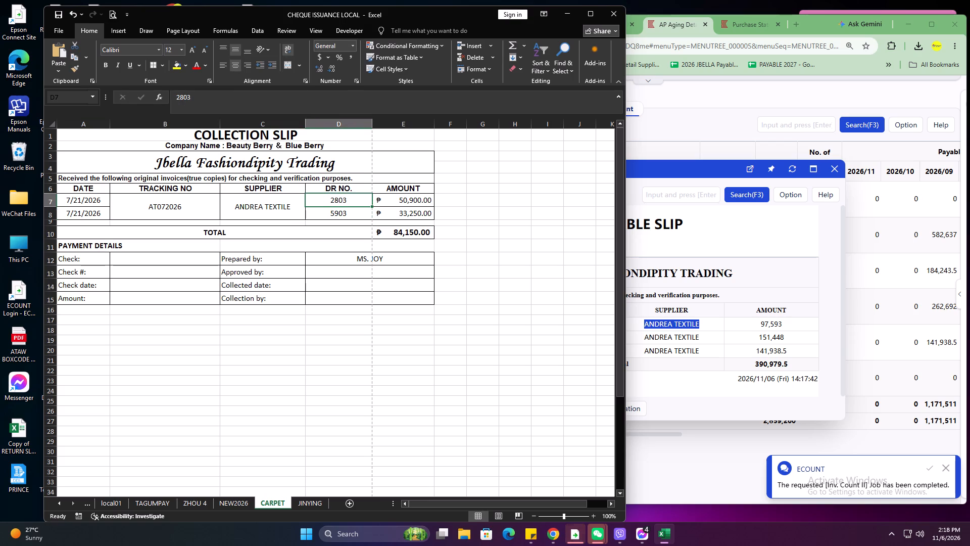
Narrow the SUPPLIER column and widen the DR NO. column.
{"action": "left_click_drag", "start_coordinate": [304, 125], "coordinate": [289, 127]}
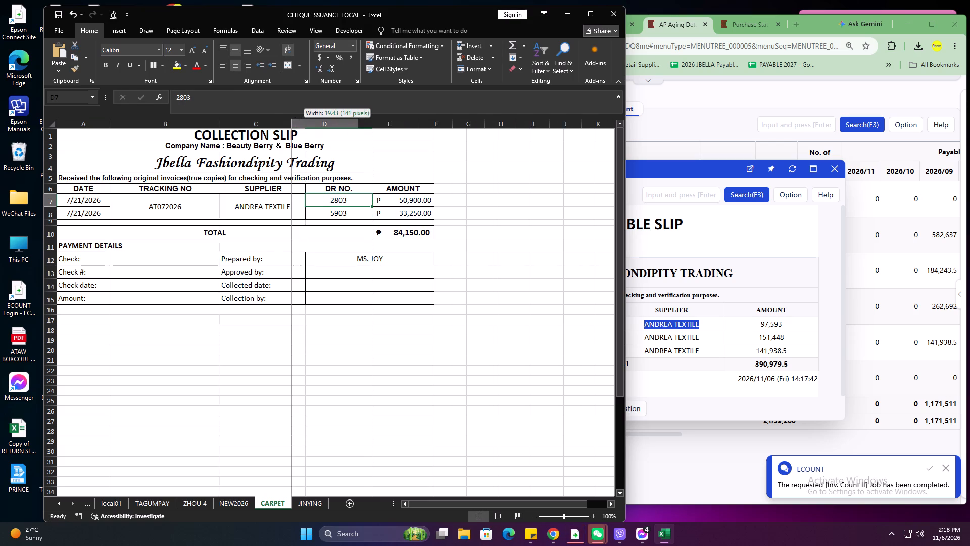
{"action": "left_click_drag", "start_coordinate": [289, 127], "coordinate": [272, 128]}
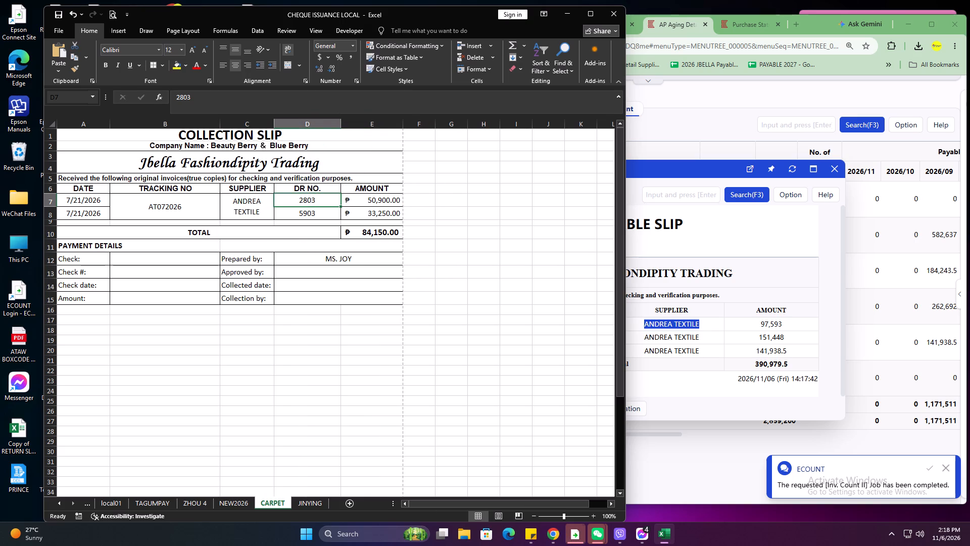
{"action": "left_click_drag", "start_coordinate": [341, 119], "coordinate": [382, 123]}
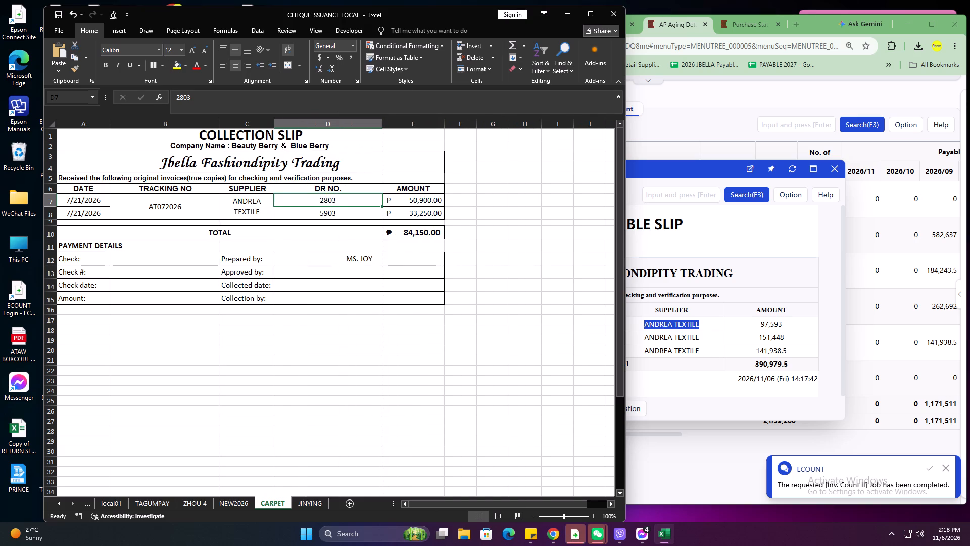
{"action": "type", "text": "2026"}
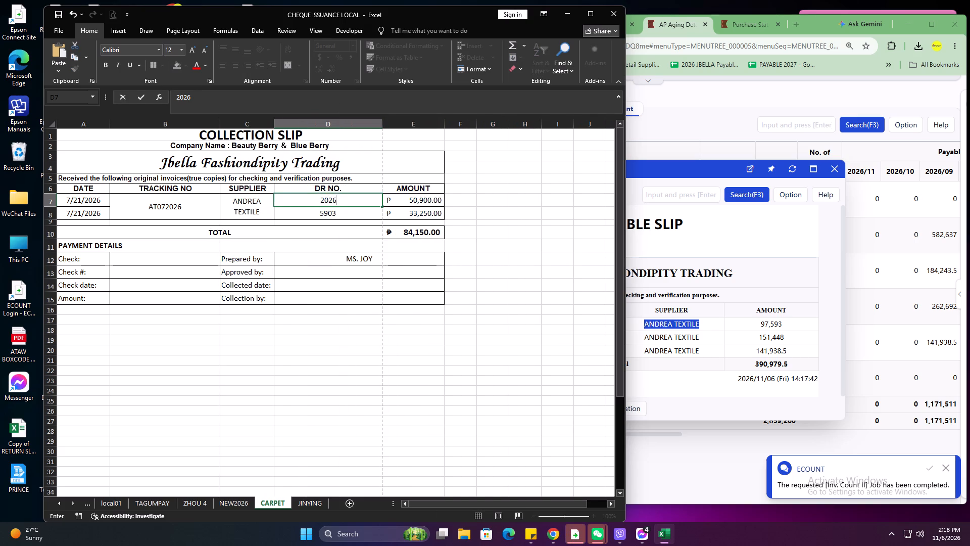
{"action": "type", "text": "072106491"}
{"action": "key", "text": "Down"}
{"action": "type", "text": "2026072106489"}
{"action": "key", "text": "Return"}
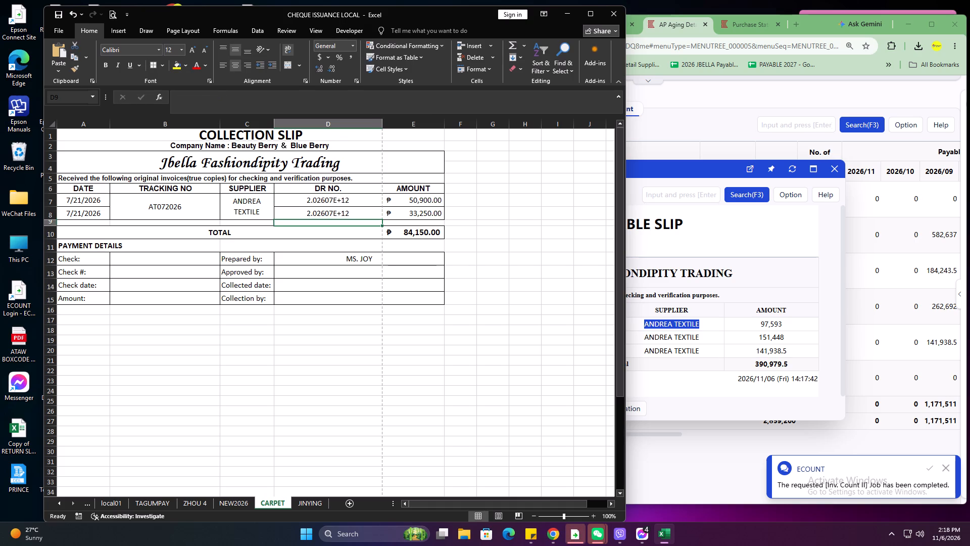
Format both DR number cells as Number with 0 decimal places.
{"action": "left_click_drag", "start_coordinate": [346, 203], "coordinate": [349, 208]}
{"action": "left_click", "coordinate": [354, 46]}
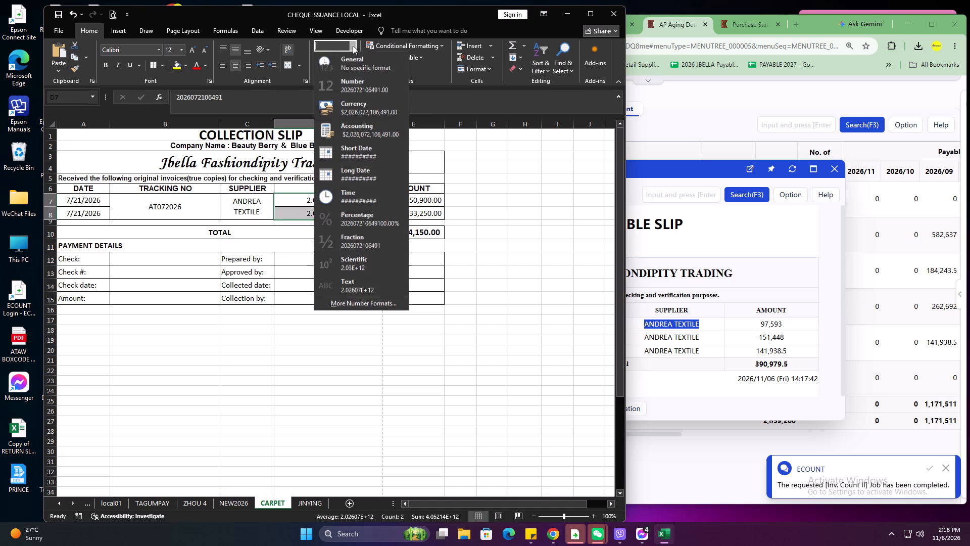
{"action": "left_click", "coordinate": [368, 85]}
{"action": "left_click", "coordinate": [360, 83]}
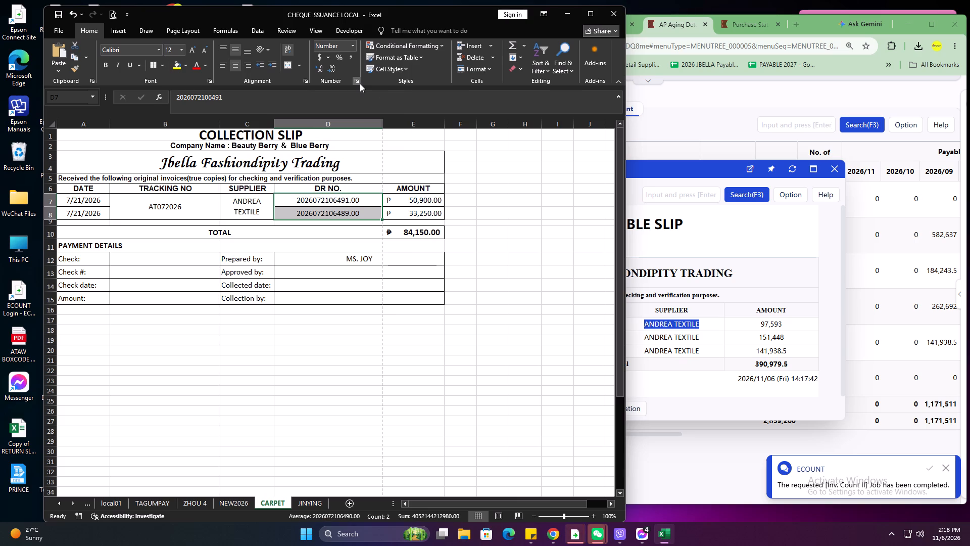
{"action": "double_click", "coordinate": [418, 210]}
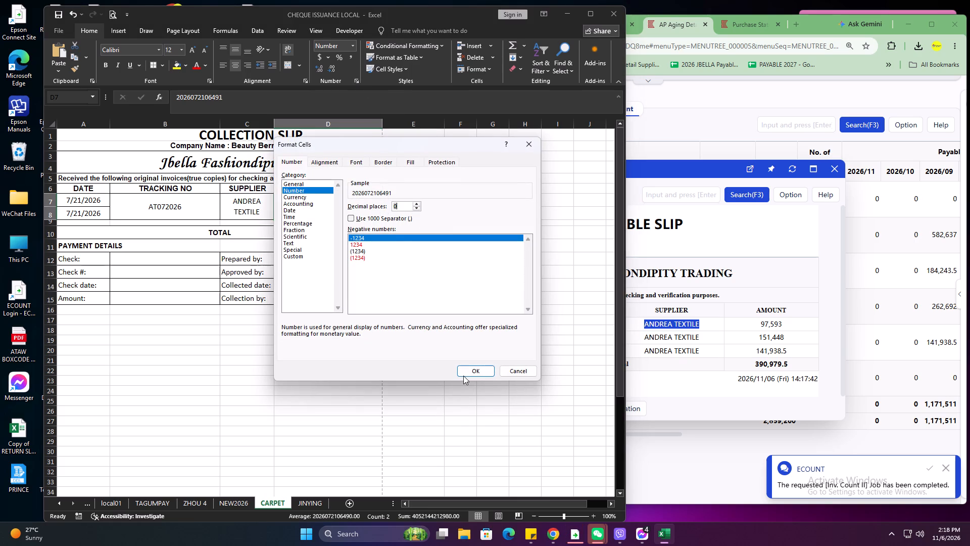
{"action": "left_click", "coordinate": [465, 373]}
Widen the SUPPLIER column so ANDREA TEXTILE fits on one line, and narrow the DR NO. column to fit its numbers.
{"action": "left_click_drag", "start_coordinate": [275, 124], "coordinate": [284, 126]}
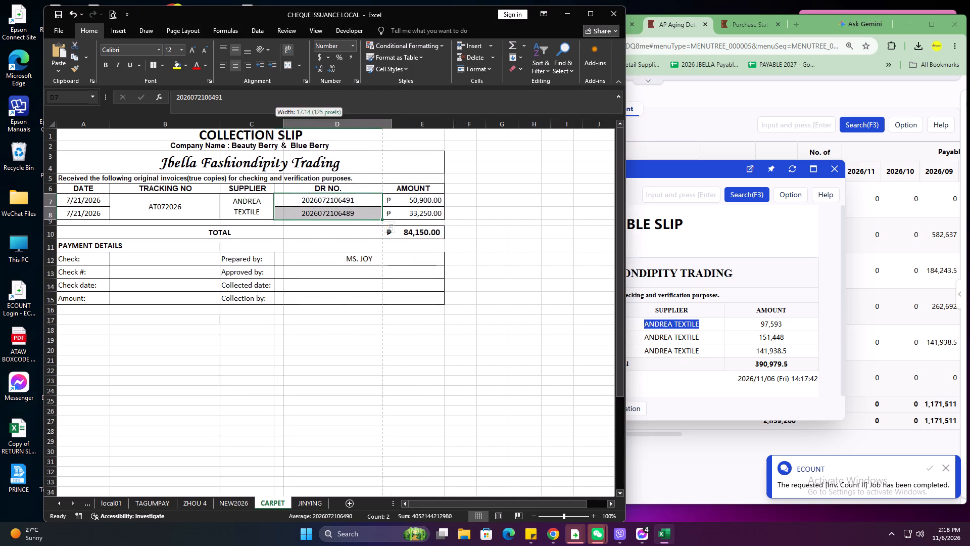
{"action": "left_click_drag", "start_coordinate": [282, 125], "coordinate": [295, 129]}
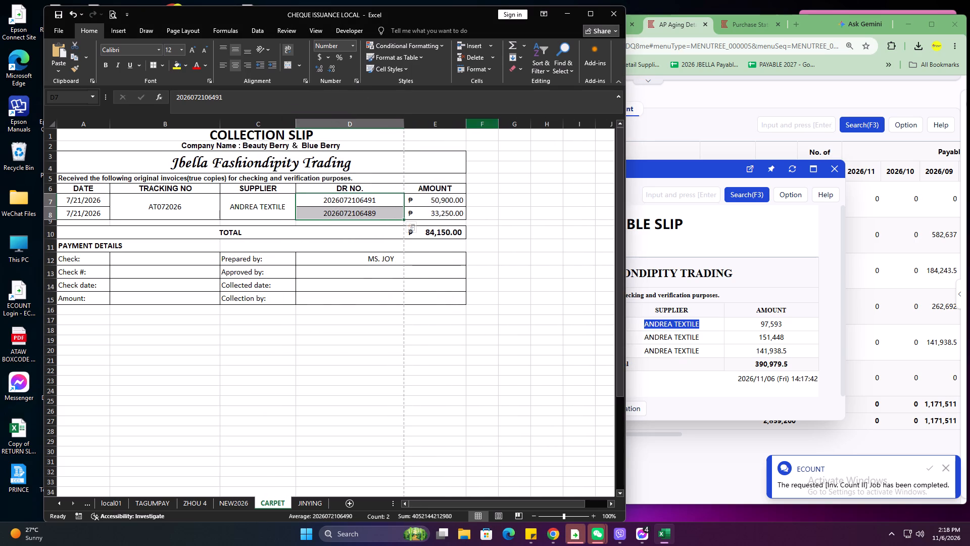
{"action": "left_click_drag", "start_coordinate": [407, 125], "coordinate": [365, 131]}
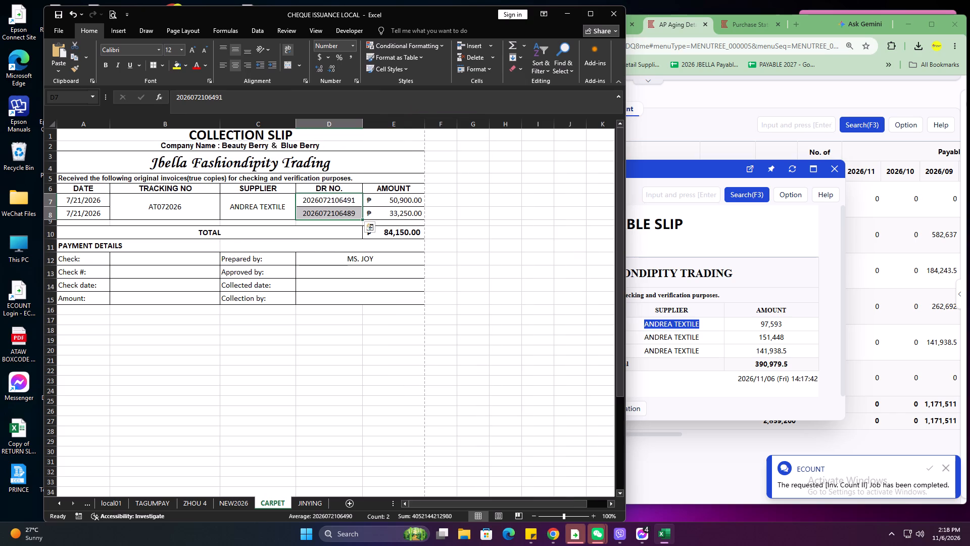
Set the two invoice amounts to 34,470 and 63,123.
{"action": "left_click", "coordinate": [411, 207]}
{"action": "left_click", "coordinate": [408, 200]}
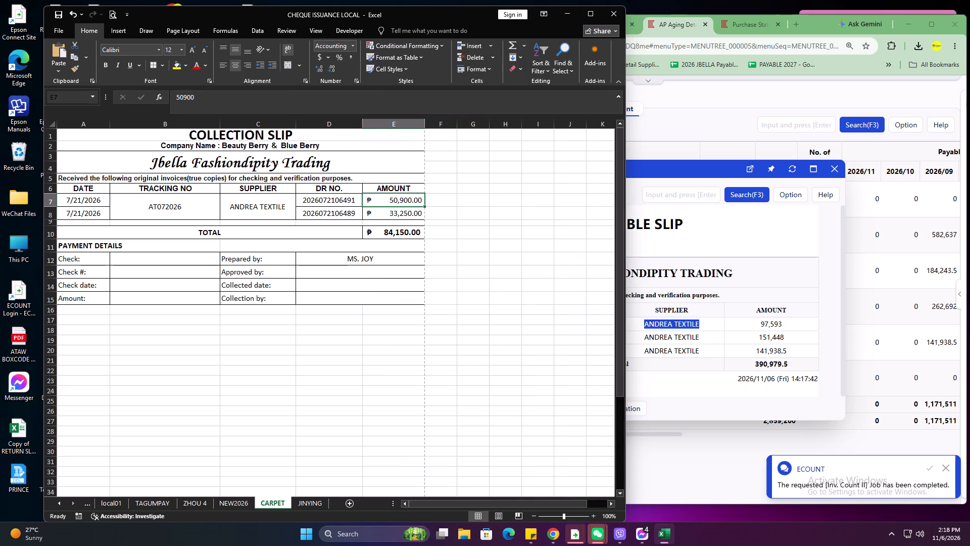
{"action": "type", "text": "34470"}
{"action": "key", "text": "Down"}
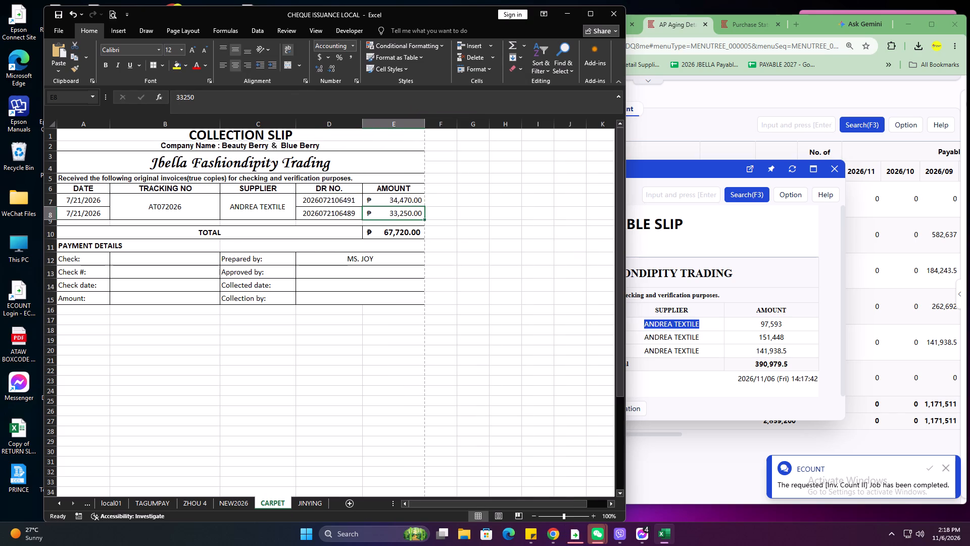
{"action": "type", "text": "63123"}
{"action": "key", "text": "Return"}
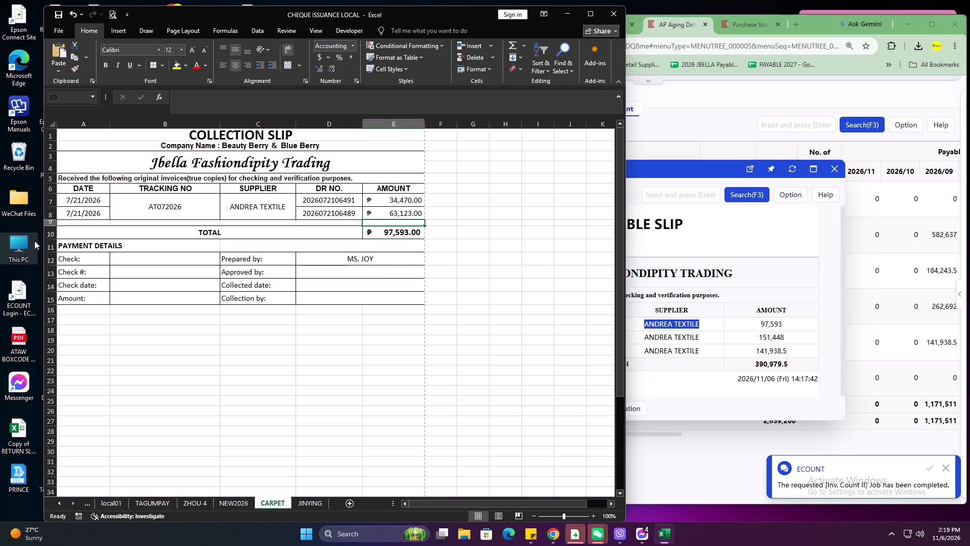
Add spacing around the TOTAL row by making the blank row above it taller and inserting an empty row above PAYMENT DETAILS.
{"action": "left_click", "coordinate": [48, 226]}
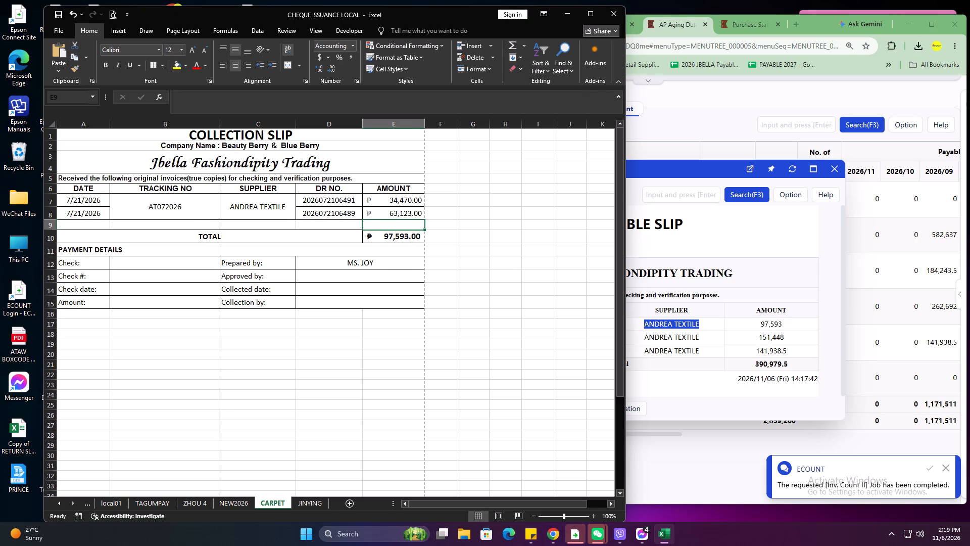
{"action": "right_click", "coordinate": [51, 248]}
{"action": "left_click", "coordinate": [67, 338]}
{"action": "left_click", "coordinate": [520, 273]}
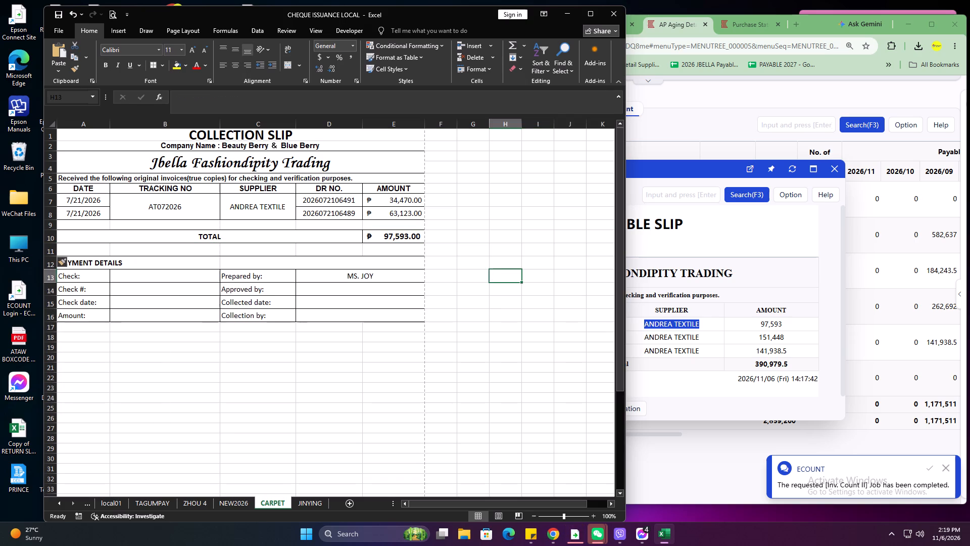
Print one copy of the AT072026 collection slip on the OKI DATA CORP ML5500F.
{"action": "left_click", "coordinate": [439, 261]}
{"action": "key", "text": "ctrl+p"}
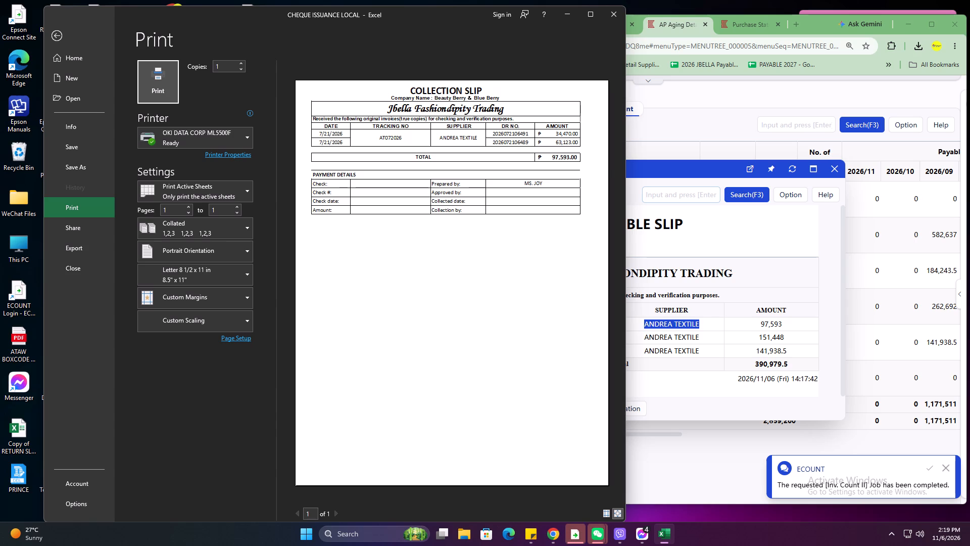
{"action": "left_click", "coordinate": [164, 79]}
Replace the collection slip's tracking number with AT082026, copied from ANDREA TEXTILE's payable slip in ECOUNT.
{"action": "left_click", "coordinate": [702, 244]}
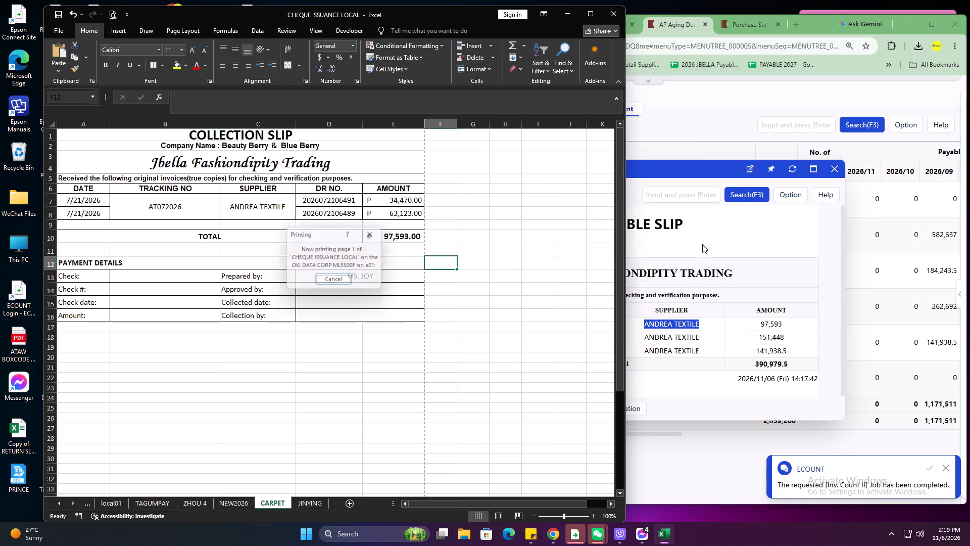
{"action": "left_click_drag", "start_coordinate": [591, 339], "coordinate": [530, 336]}
{"action": "key", "text": "ctrl+c"}
{"action": "left_click", "coordinate": [160, 195]}
{"action": "left_click_drag", "start_coordinate": [160, 198], "coordinate": [160, 199]}
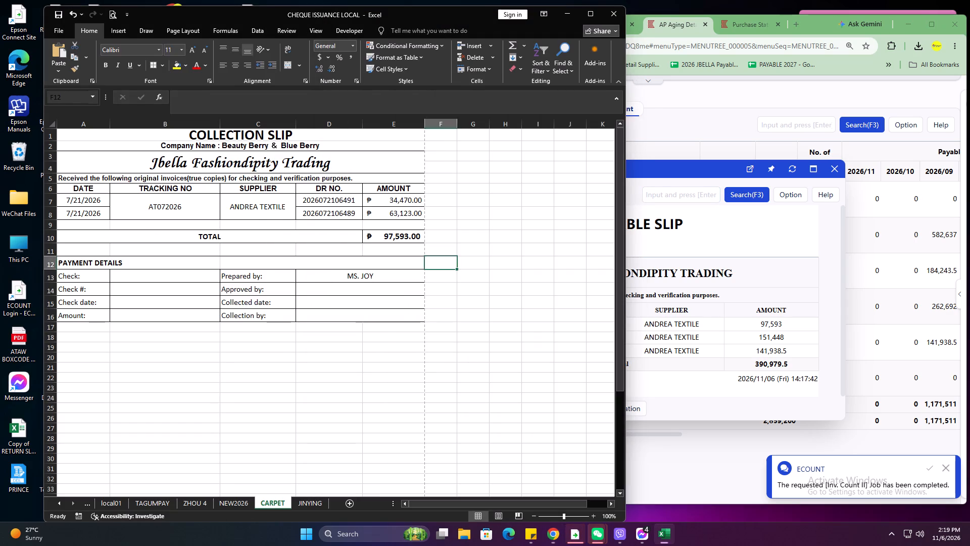
{"action": "left_click_drag", "start_coordinate": [160, 199], "coordinate": [160, 206]}
{"action": "triple_click", "coordinate": [161, 210]}
{"action": "left_click_drag", "start_coordinate": [195, 210], "coordinate": [104, 210]}
{"action": "key", "text": "ctrl+v"}
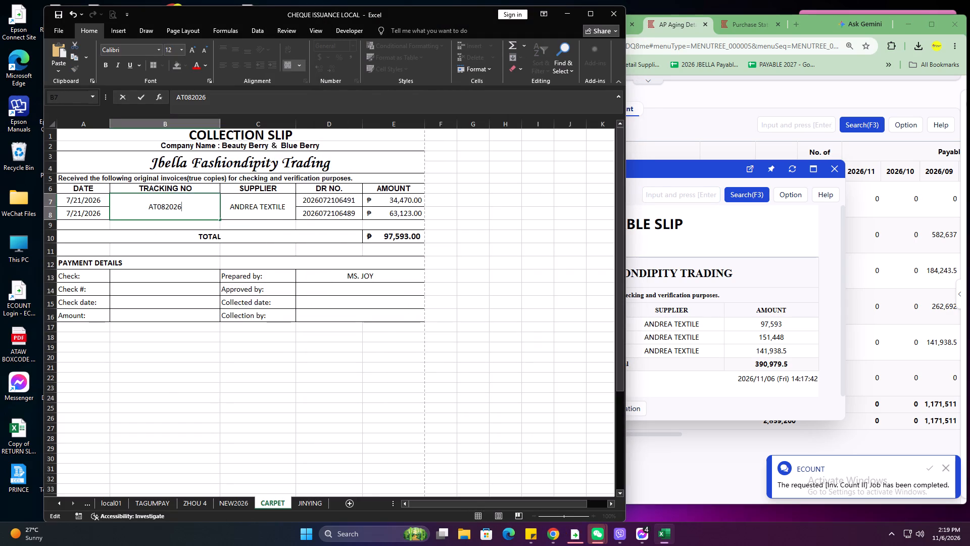
Insert a row between the two invoice lines to make room for a third invoice.
{"action": "left_click", "coordinate": [52, 216]}
{"action": "right_click", "coordinate": [52, 216]}
{"action": "left_click", "coordinate": [93, 304]}
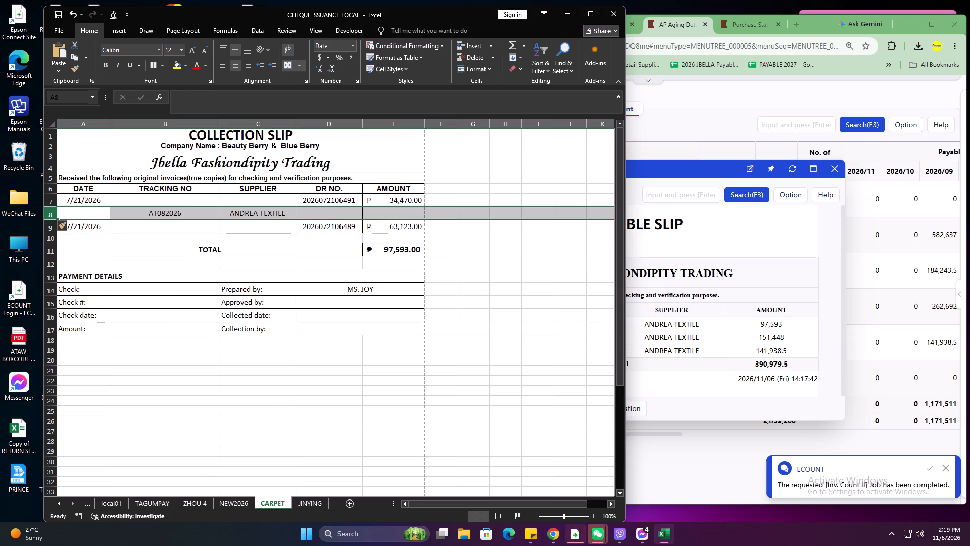
Fill the first invoice line with date 8/8/2026, DR number 119422 and amount 28,118.
{"action": "left_click", "coordinate": [91, 201]}
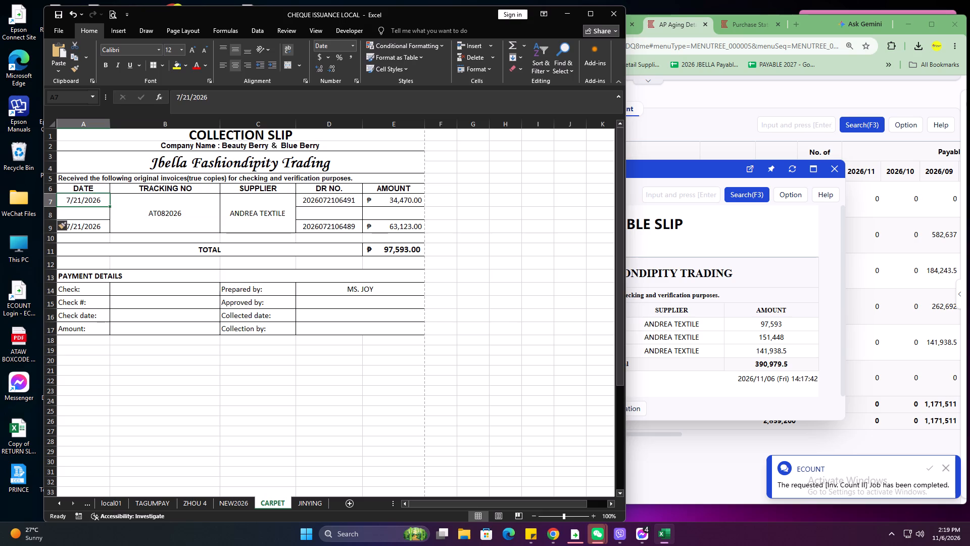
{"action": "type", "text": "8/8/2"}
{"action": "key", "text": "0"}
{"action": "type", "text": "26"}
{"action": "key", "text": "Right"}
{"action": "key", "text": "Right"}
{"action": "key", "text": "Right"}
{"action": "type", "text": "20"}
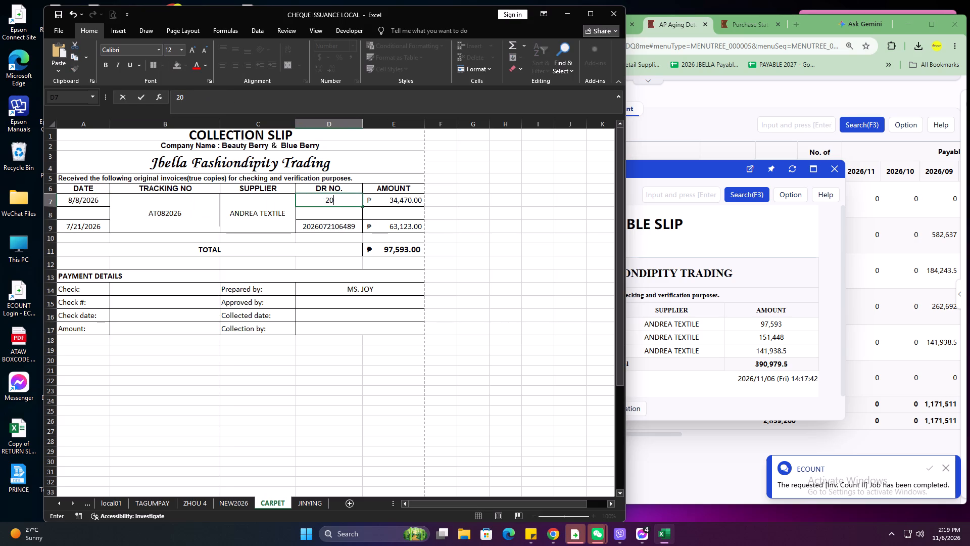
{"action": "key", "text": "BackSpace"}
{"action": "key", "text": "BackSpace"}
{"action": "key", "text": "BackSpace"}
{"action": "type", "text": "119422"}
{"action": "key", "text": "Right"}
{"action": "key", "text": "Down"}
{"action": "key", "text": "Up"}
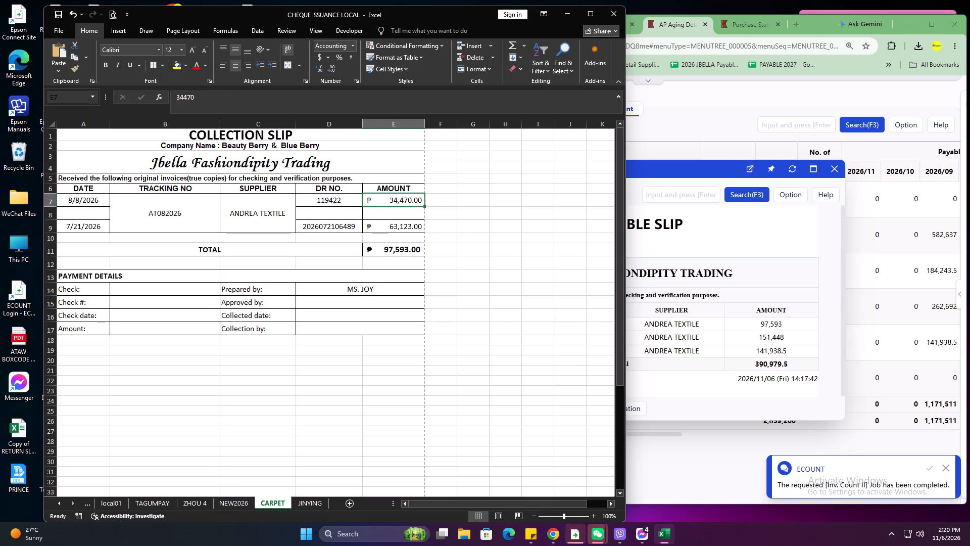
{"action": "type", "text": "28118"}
{"action": "left_click", "coordinate": [101, 209]}
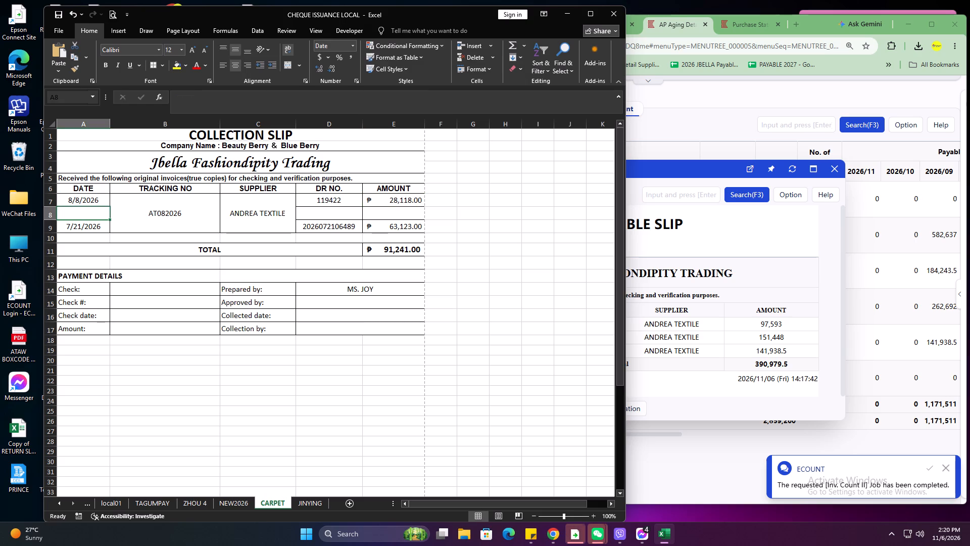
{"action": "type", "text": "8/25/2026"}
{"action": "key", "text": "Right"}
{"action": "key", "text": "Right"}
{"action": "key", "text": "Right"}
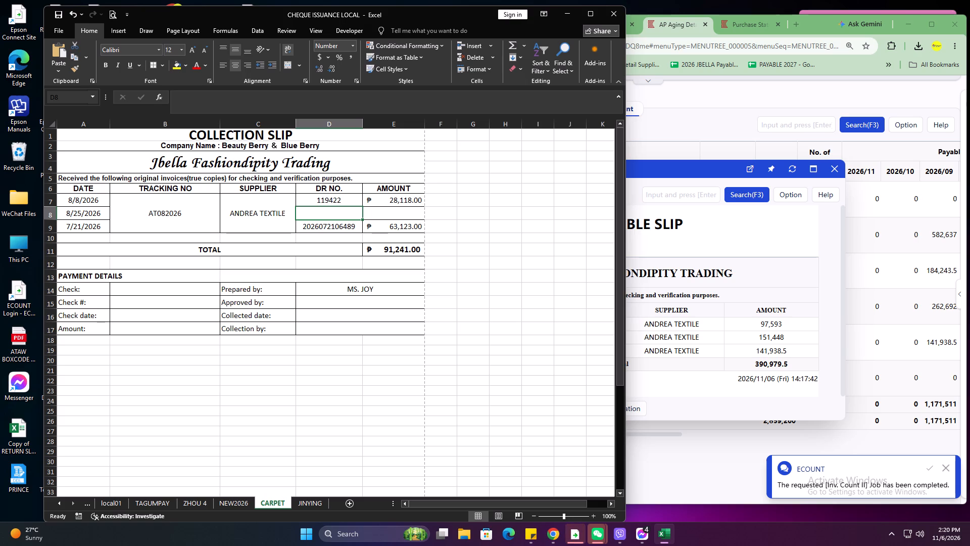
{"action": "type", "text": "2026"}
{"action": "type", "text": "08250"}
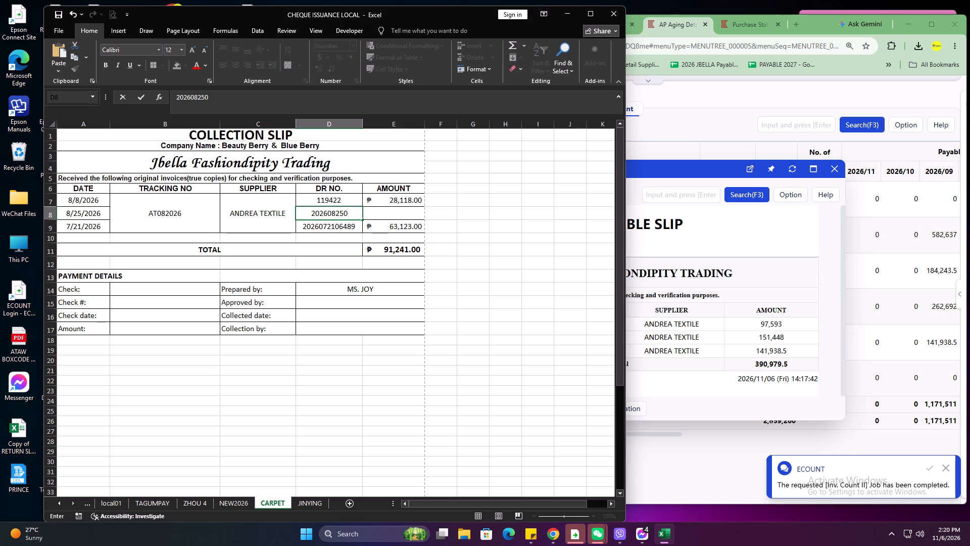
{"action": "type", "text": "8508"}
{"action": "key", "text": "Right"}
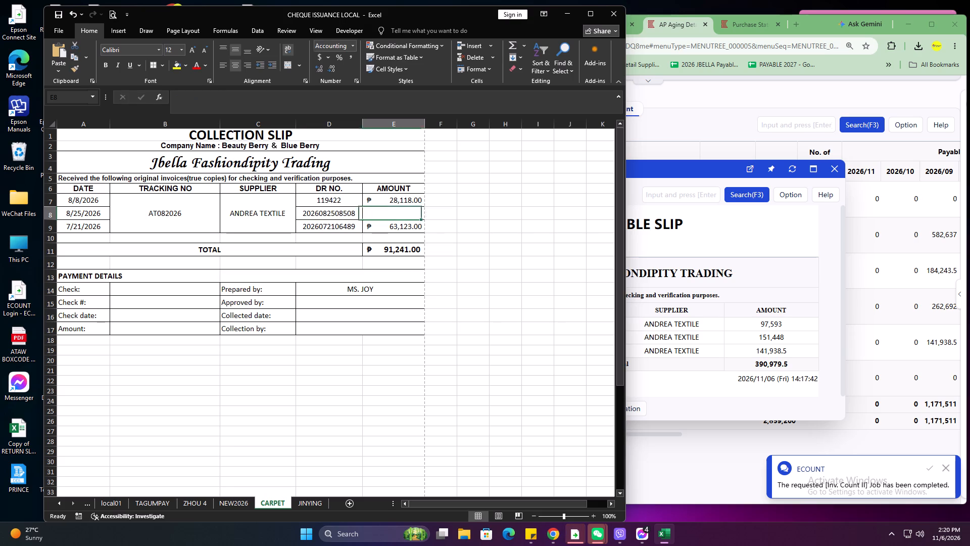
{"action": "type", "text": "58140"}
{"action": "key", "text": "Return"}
{"action": "left_click", "coordinate": [101, 224]}
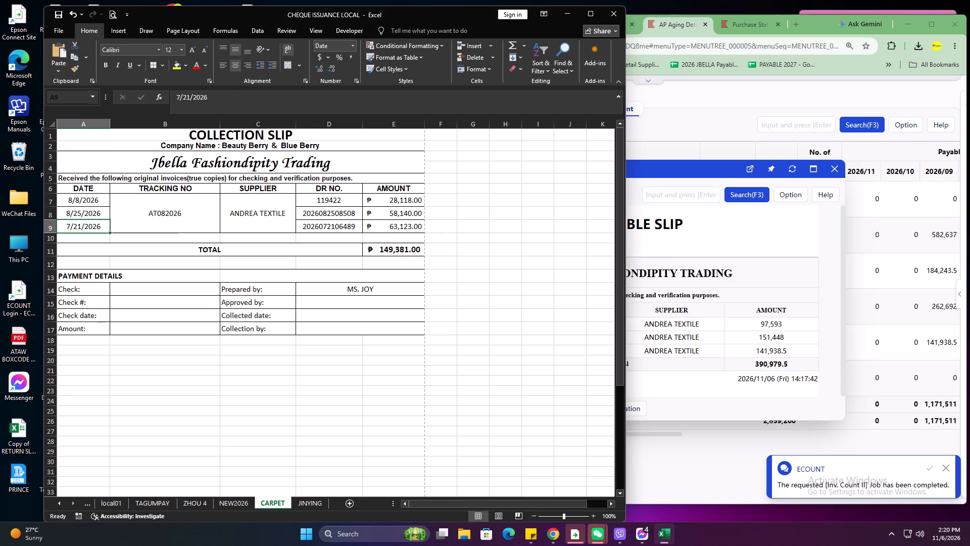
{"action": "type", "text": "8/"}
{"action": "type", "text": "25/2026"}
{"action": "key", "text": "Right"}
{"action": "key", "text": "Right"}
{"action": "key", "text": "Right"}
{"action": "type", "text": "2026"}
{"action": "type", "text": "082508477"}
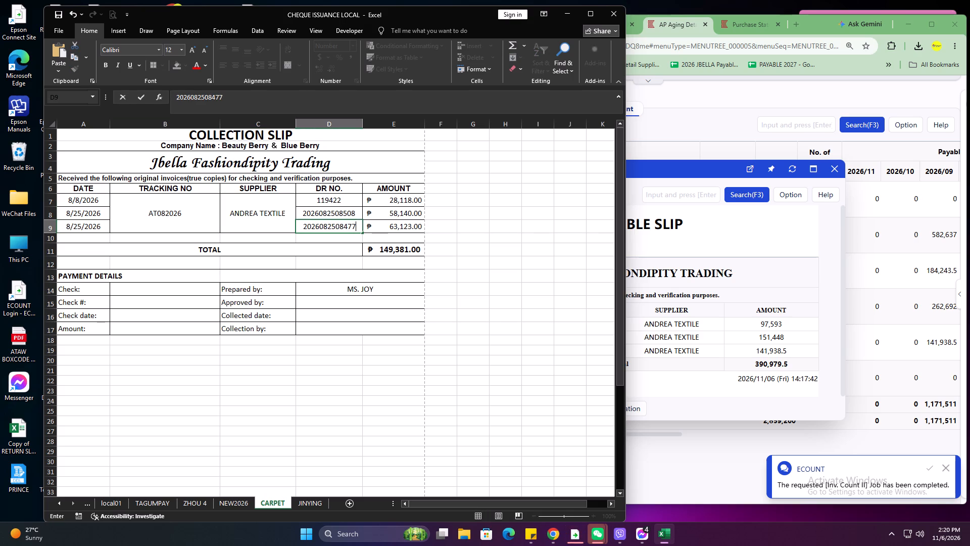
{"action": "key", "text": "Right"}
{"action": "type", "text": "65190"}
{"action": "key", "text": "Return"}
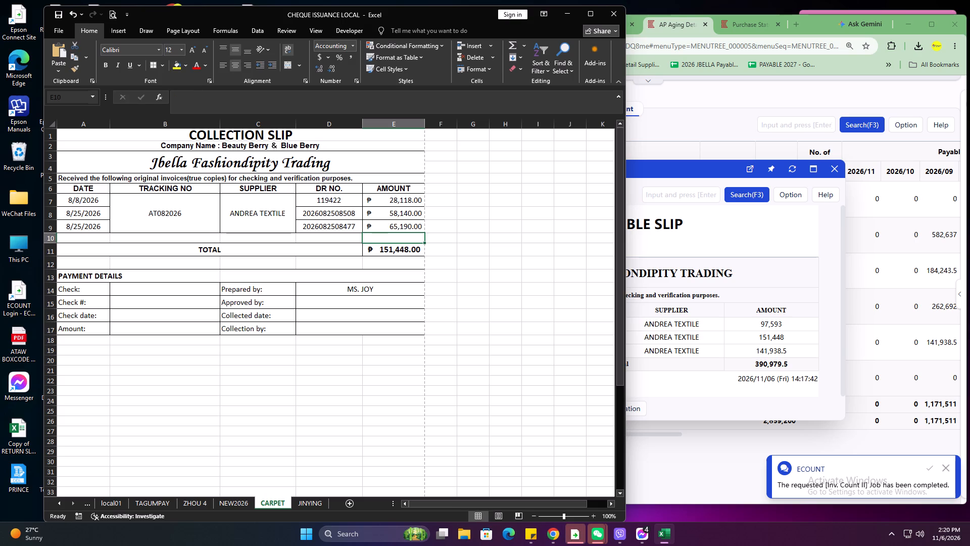
Print the completed ANDREA TEXTILE collection slip for AT082026.
{"action": "left_click", "coordinate": [511, 290]}
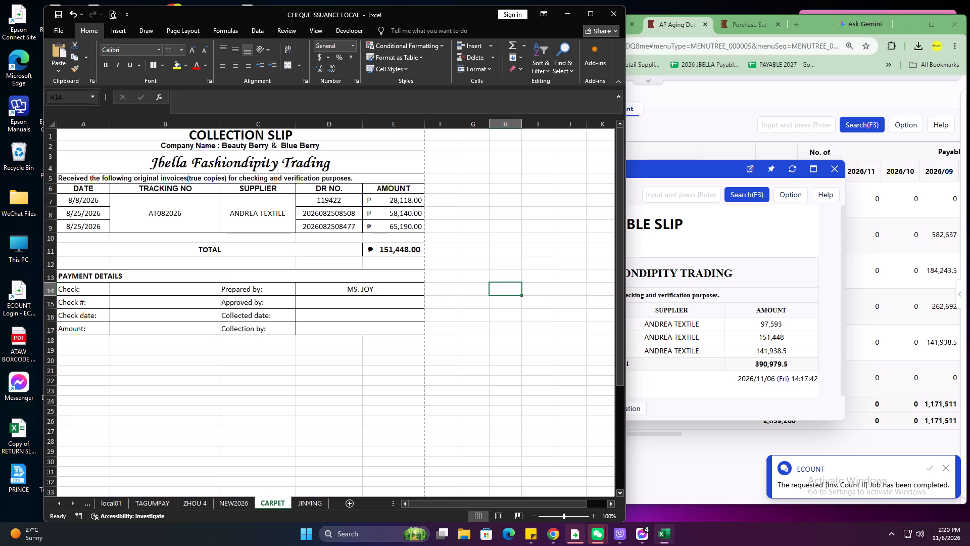
{"action": "key", "text": "ctrl+p"}
{"action": "left_click", "coordinate": [161, 89]}
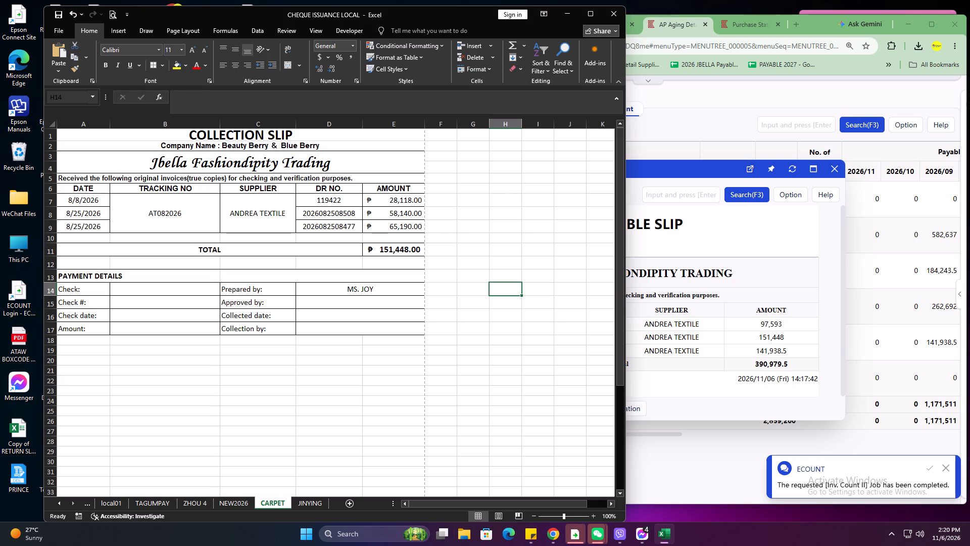
Remove all borders from the blank row under TOTAL and the PAYMENT DETAILS heading row.
{"action": "left_click_drag", "start_coordinate": [126, 263], "coordinate": [344, 277]}
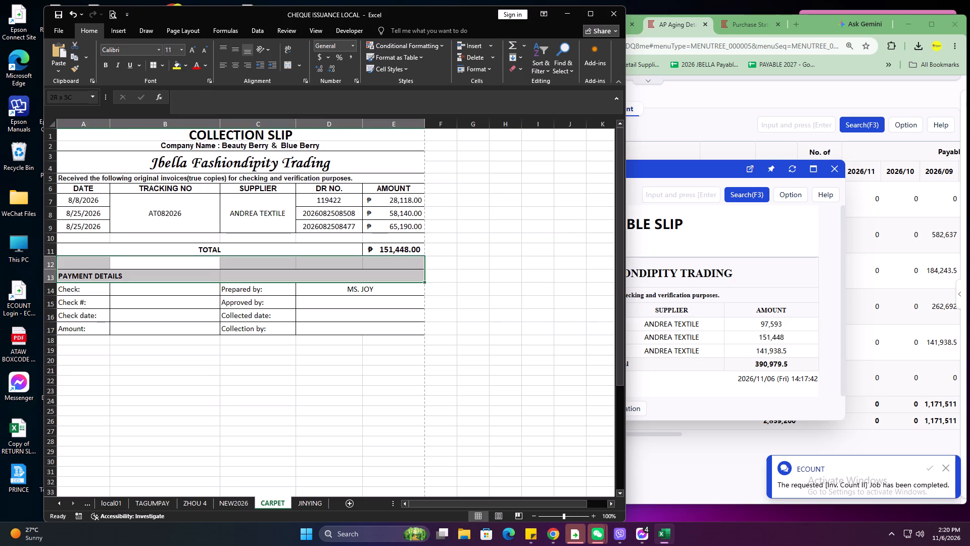
{"action": "left_click_drag", "start_coordinate": [344, 277], "coordinate": [351, 277]}
{"action": "left_click", "coordinate": [164, 66]}
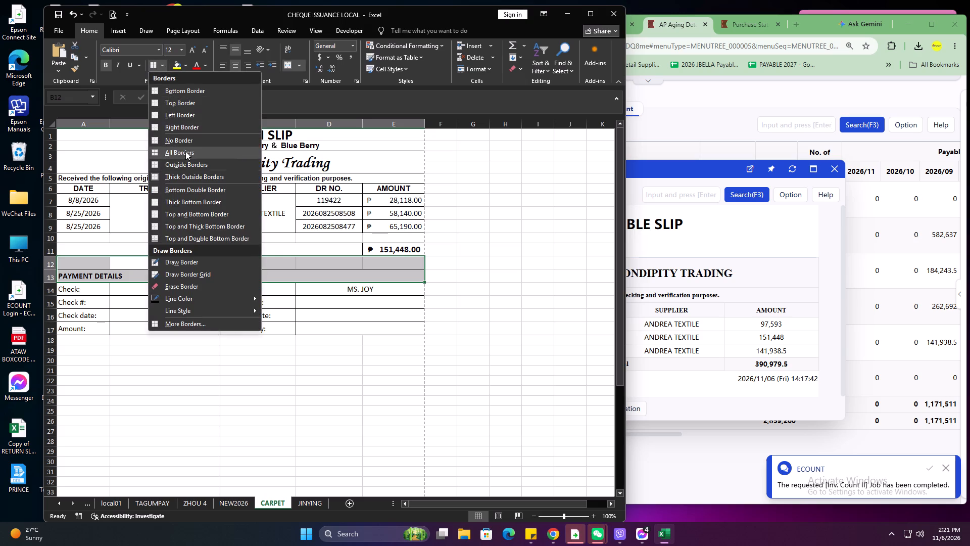
{"action": "left_click", "coordinate": [186, 142]}
{"action": "left_click", "coordinate": [615, 376]}
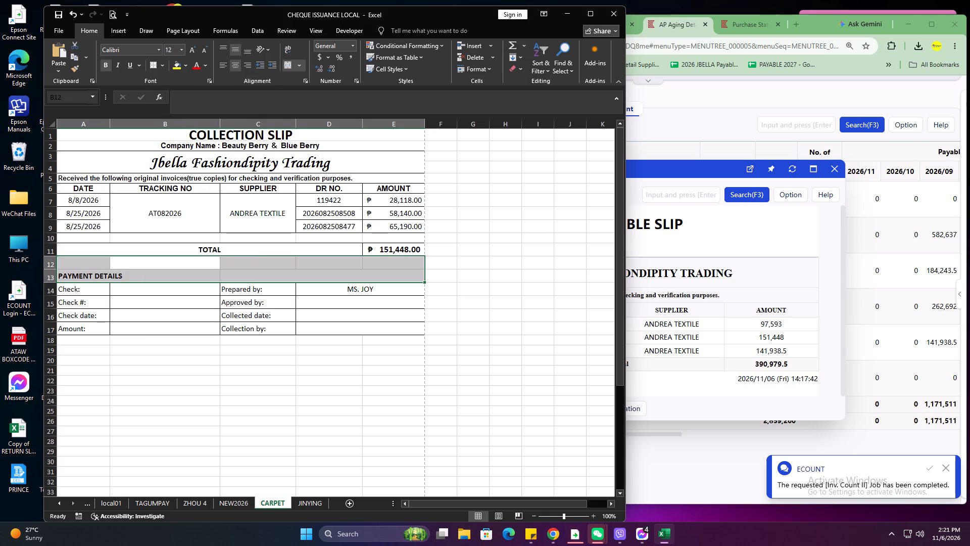
Apply all borders to the payment details table from the Check row through the Amount row.
{"action": "left_click_drag", "start_coordinate": [101, 289], "coordinate": [334, 326]}
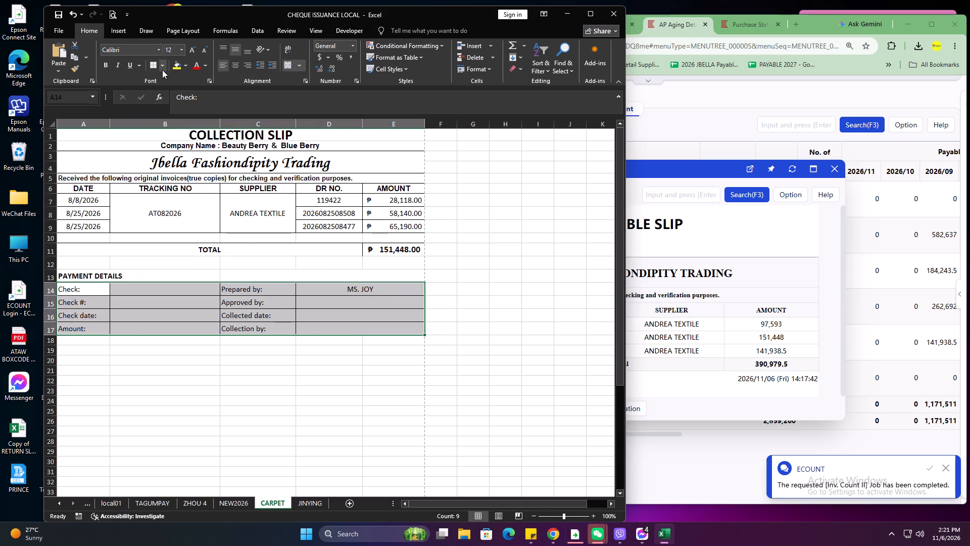
{"action": "left_click", "coordinate": [161, 68]}
{"action": "left_click", "coordinate": [163, 156]}
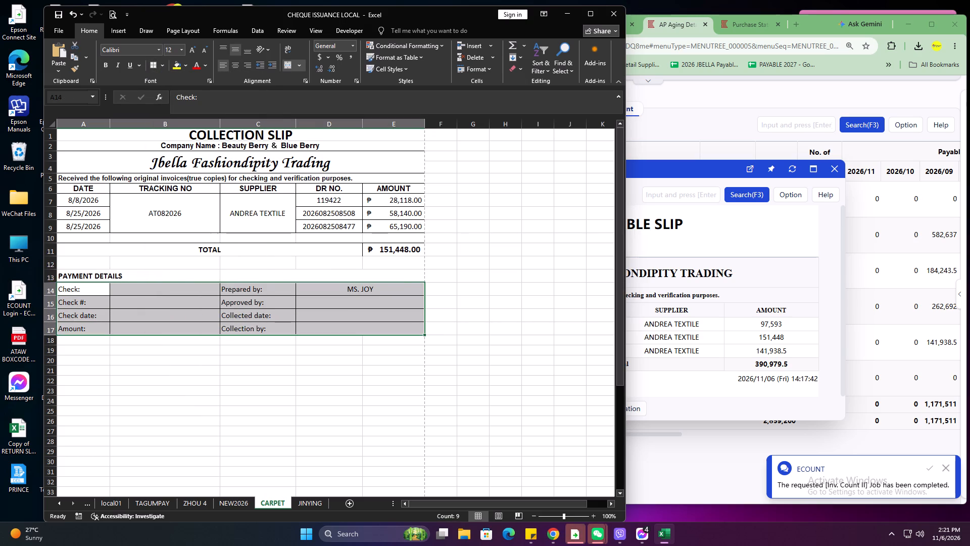
Reduce the height of the blank row between TOTAL and the PAYMENT DETAILS heading to a thin gap.
{"action": "left_click_drag", "start_coordinate": [52, 268], "coordinate": [53, 261]}
{"action": "left_click", "coordinate": [479, 270]}
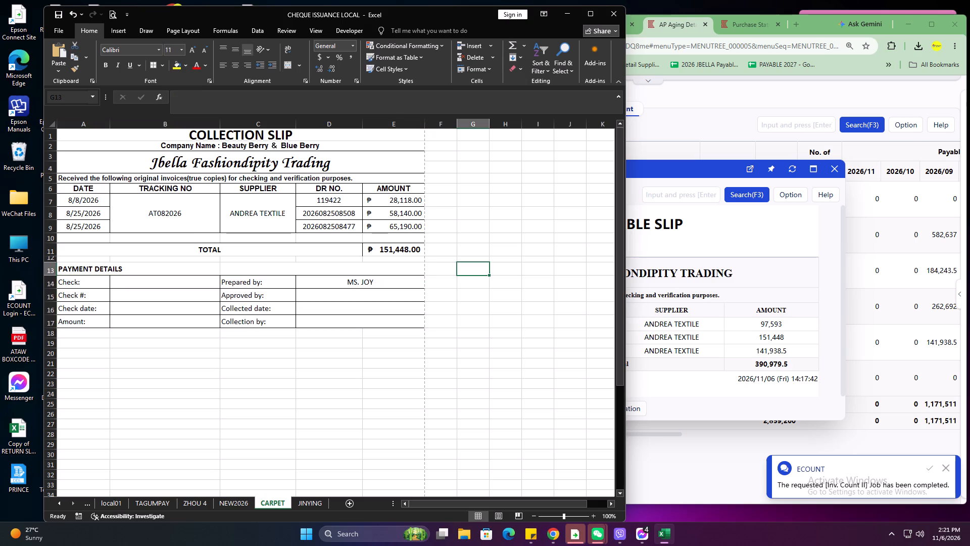
Save the workbook.
{"action": "key", "text": "ctrl+s"}
{"action": "key", "text": "ctrl+s"}
{"action": "key", "text": "ctrl+s"}
{"action": "key", "text": "ctrl+s"}
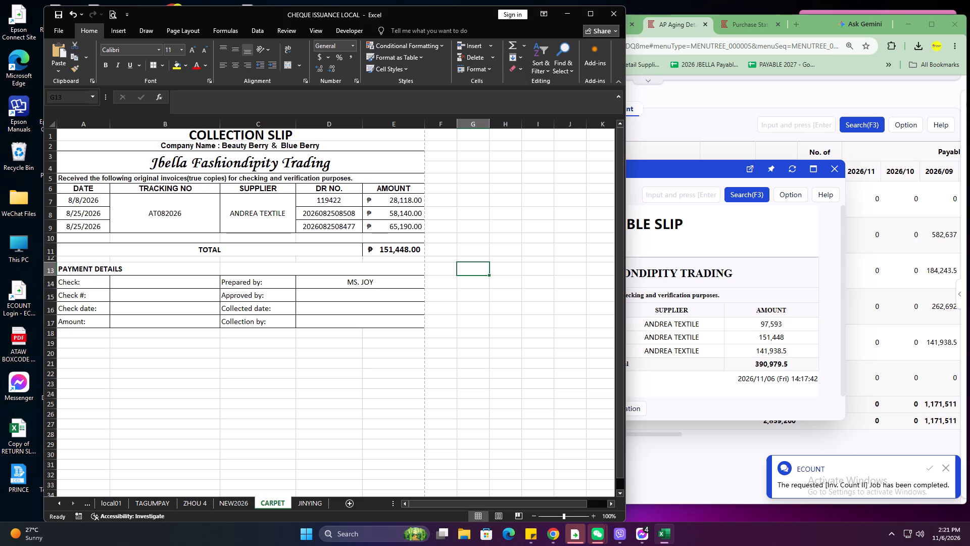
Replace the slip's tracking number with AT092026, copied from the ECOUNT payable slip in the browser.
{"action": "left_click", "coordinate": [91, 200]}
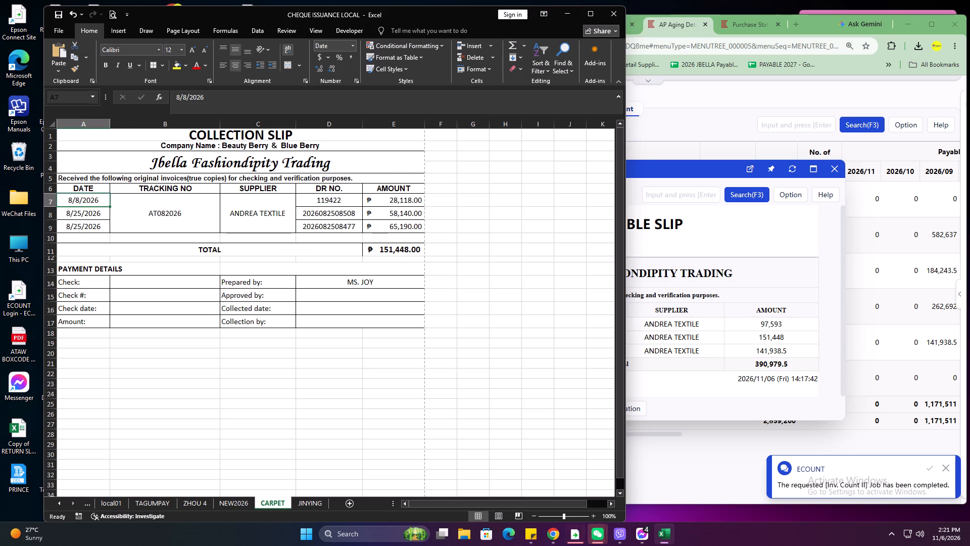
{"action": "left_click", "coordinate": [670, 282]}
{"action": "left_click_drag", "start_coordinate": [600, 347], "coordinate": [538, 351]}
{"action": "key", "text": "ctrl+c"}
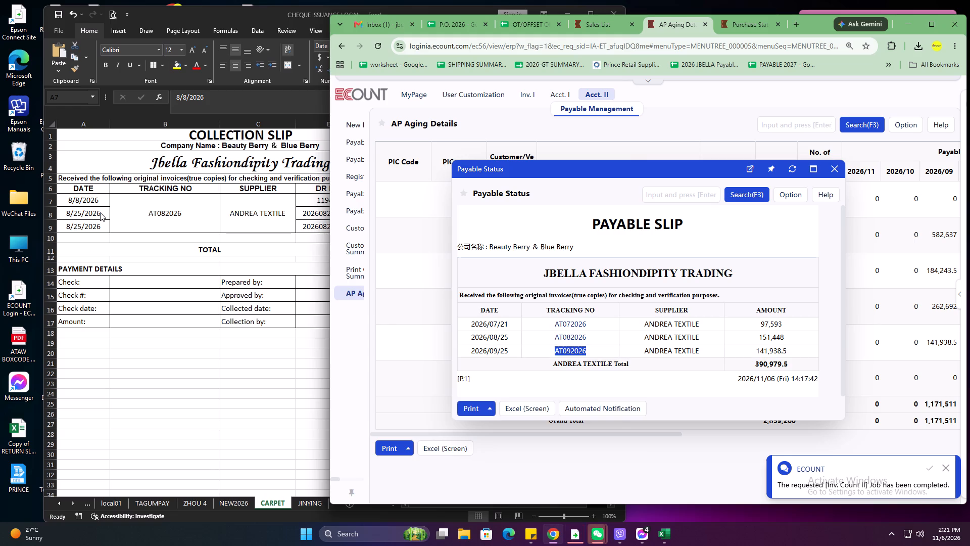
{"action": "double_click", "coordinate": [128, 207]}
{"action": "left_click", "coordinate": [138, 209]}
{"action": "left_click_drag", "start_coordinate": [138, 209], "coordinate": [225, 225]}
{"action": "key", "text": "ctrl+v"}
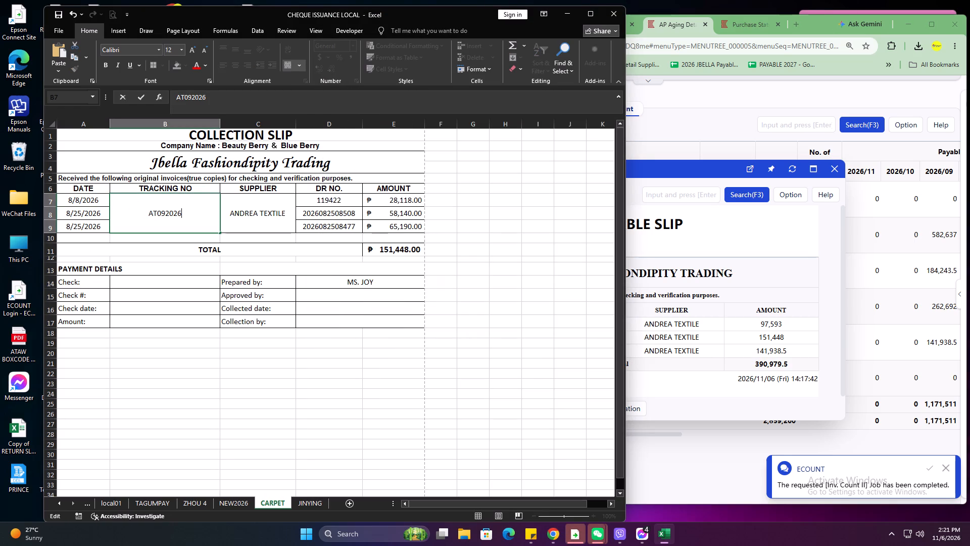
{"action": "left_click", "coordinate": [77, 200]}
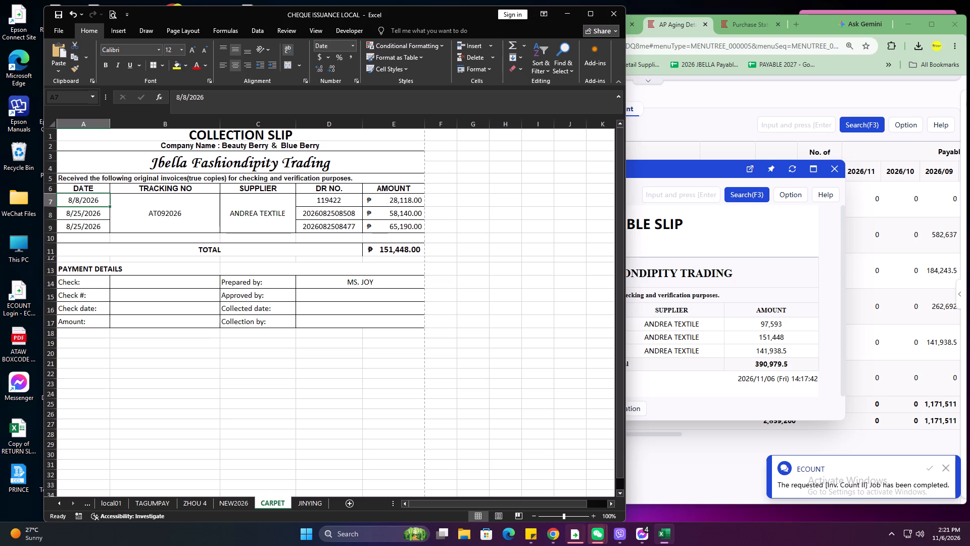
Insert a row between the first and second invoice lines to make room for a fourth invoice.
{"action": "right_click", "coordinate": [52, 208]}
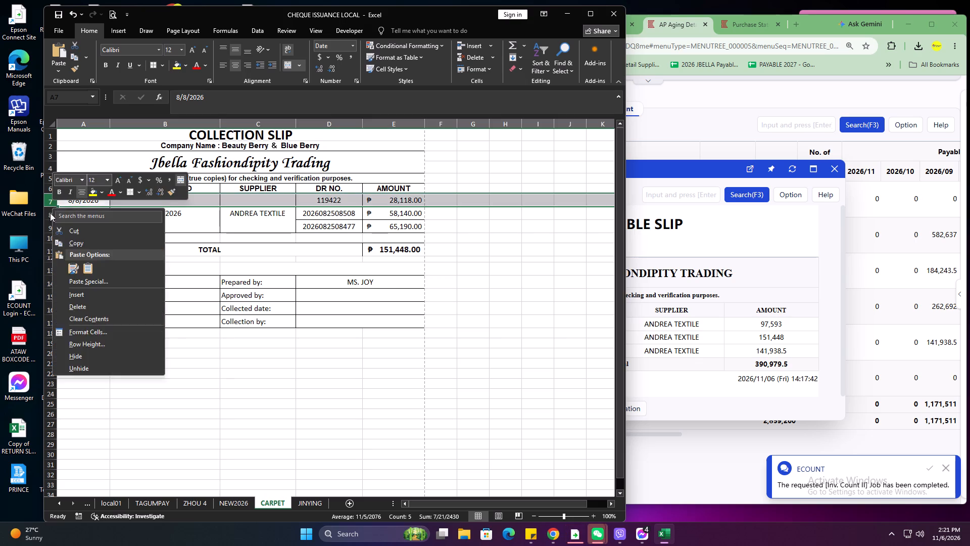
{"action": "right_click", "coordinate": [49, 214]}
{"action": "left_click", "coordinate": [76, 298]}
Fill the first invoice line with date 9/3/2026, DR number 119873 and amount 41,090.50.
{"action": "left_click", "coordinate": [75, 202]}
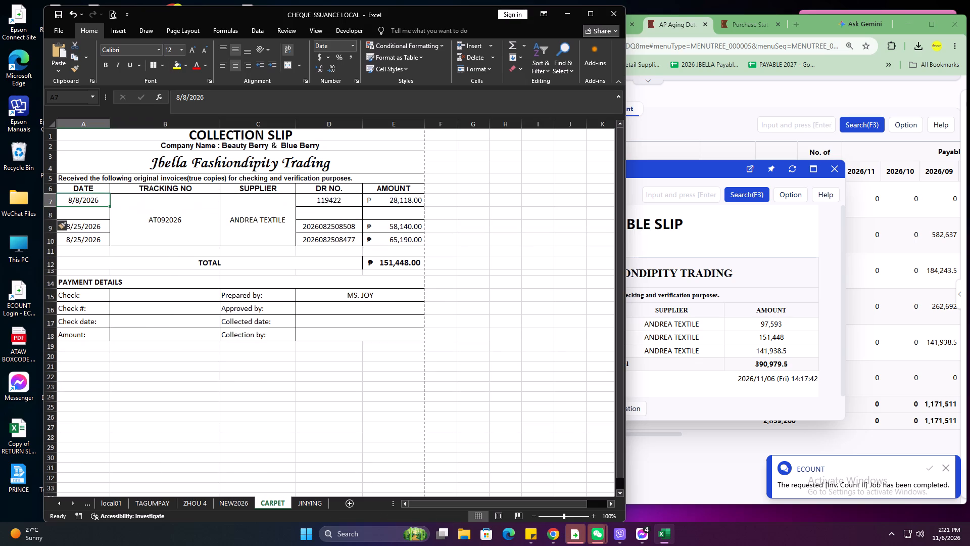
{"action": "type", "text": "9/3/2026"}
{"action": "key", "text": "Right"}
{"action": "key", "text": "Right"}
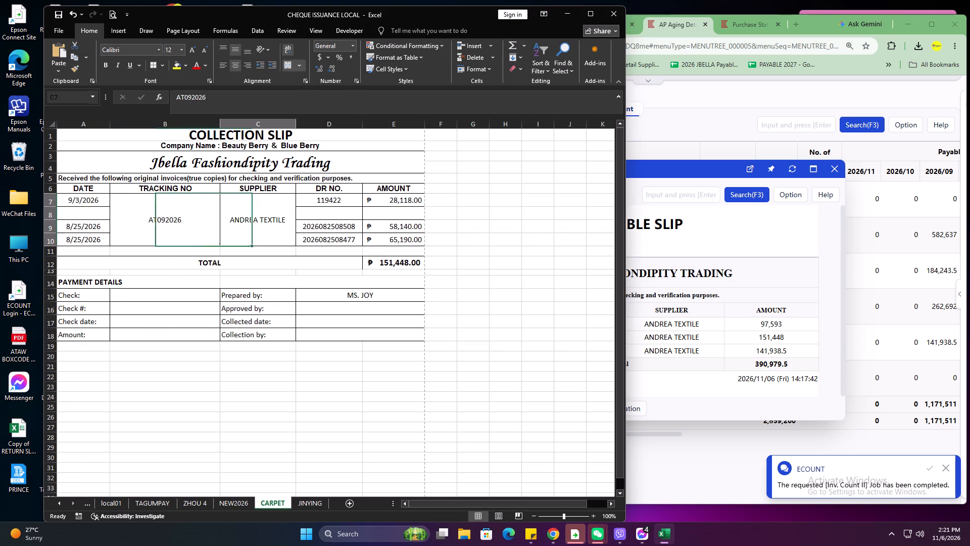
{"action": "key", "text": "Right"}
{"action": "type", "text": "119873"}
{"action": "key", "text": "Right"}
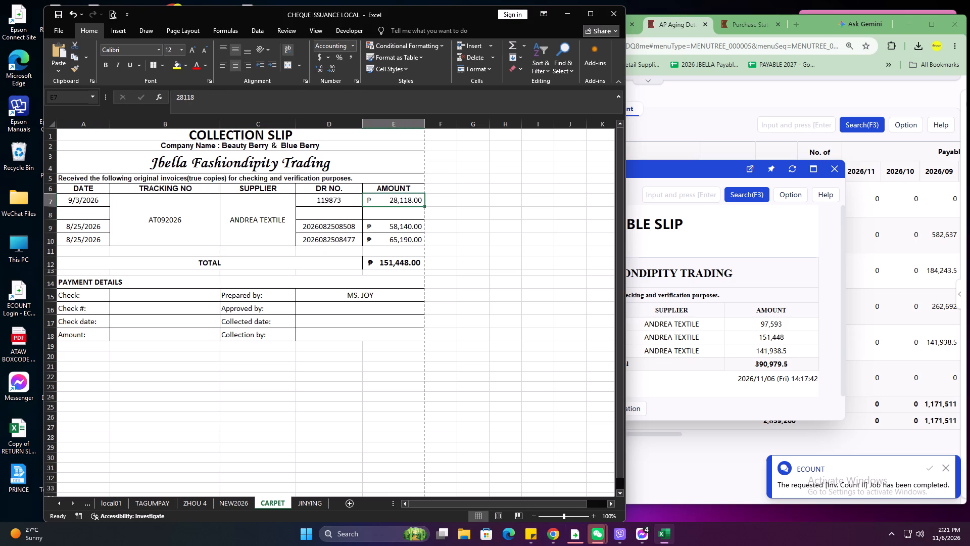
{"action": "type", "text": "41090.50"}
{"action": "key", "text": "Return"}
{"action": "left_click", "coordinate": [86, 212]}
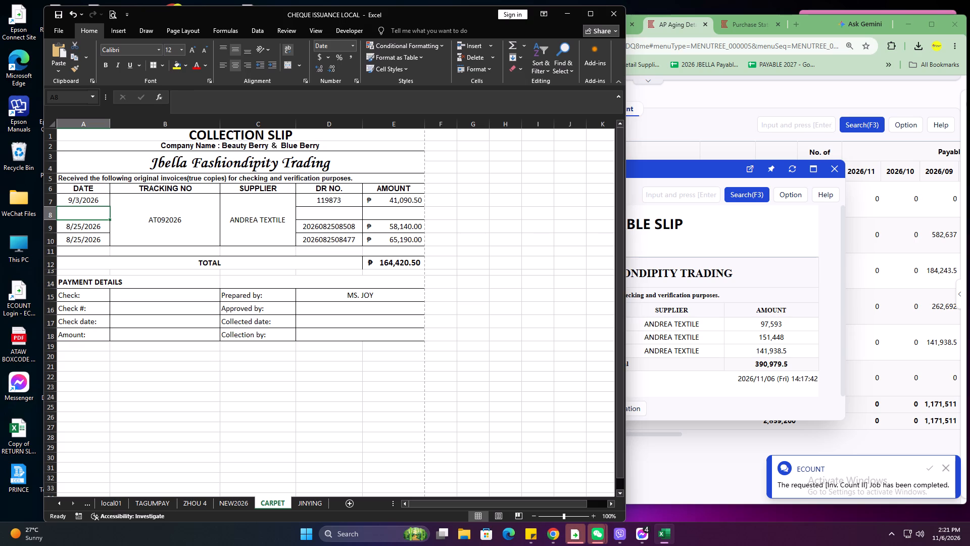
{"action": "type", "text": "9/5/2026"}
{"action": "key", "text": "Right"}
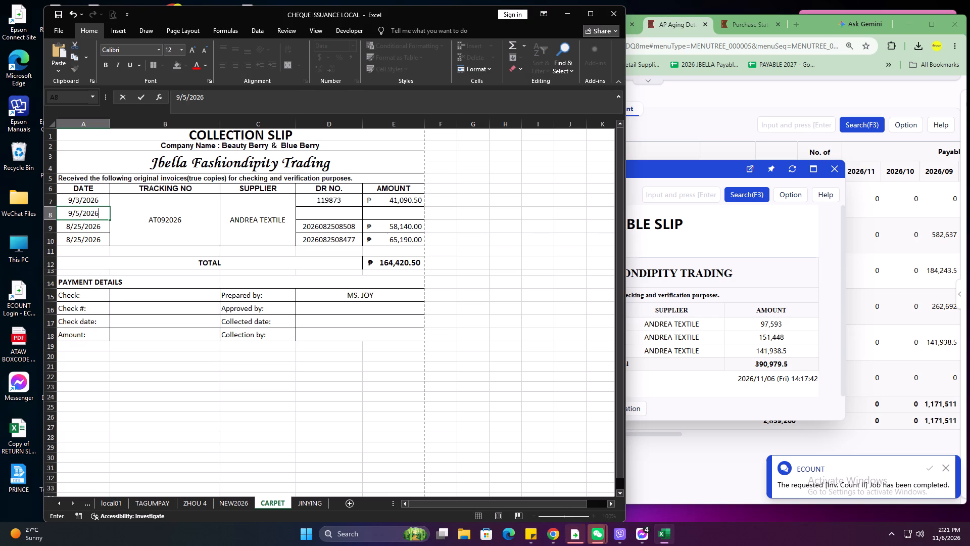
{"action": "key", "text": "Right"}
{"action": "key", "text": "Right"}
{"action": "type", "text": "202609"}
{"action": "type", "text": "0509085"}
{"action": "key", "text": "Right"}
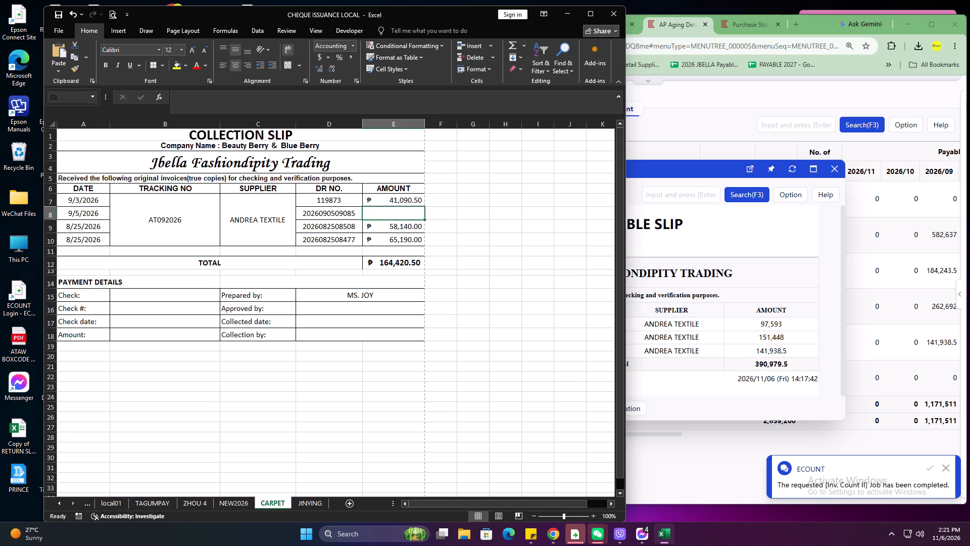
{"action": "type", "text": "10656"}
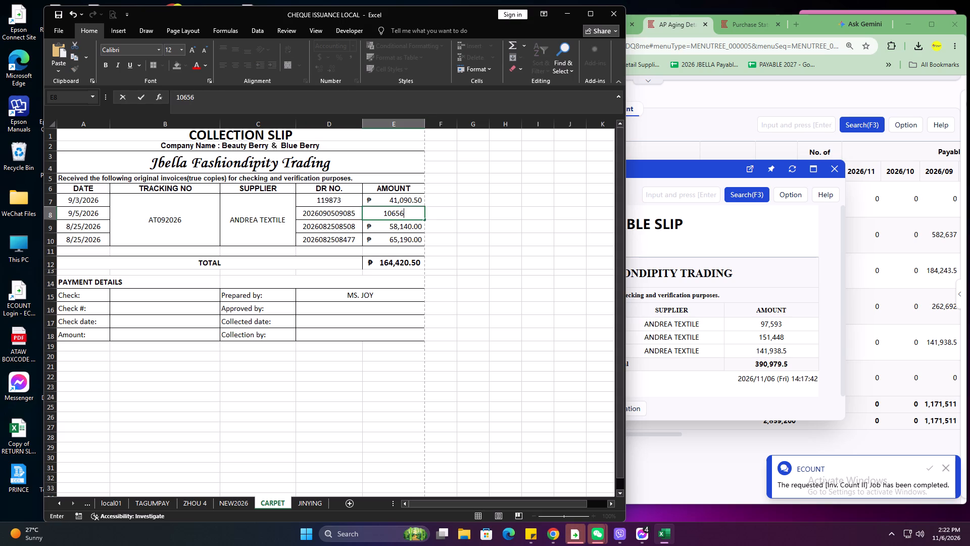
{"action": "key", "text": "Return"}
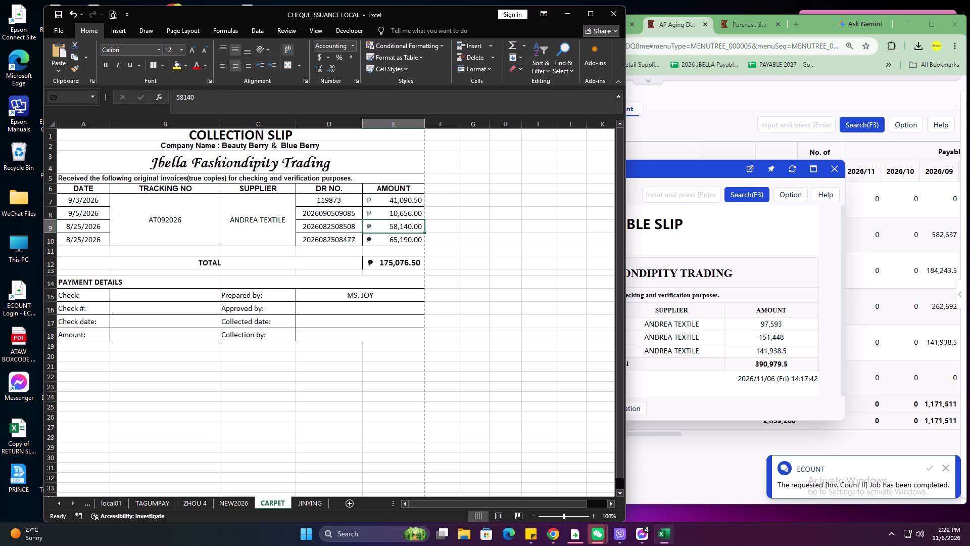
{"action": "left_click", "coordinate": [104, 227]}
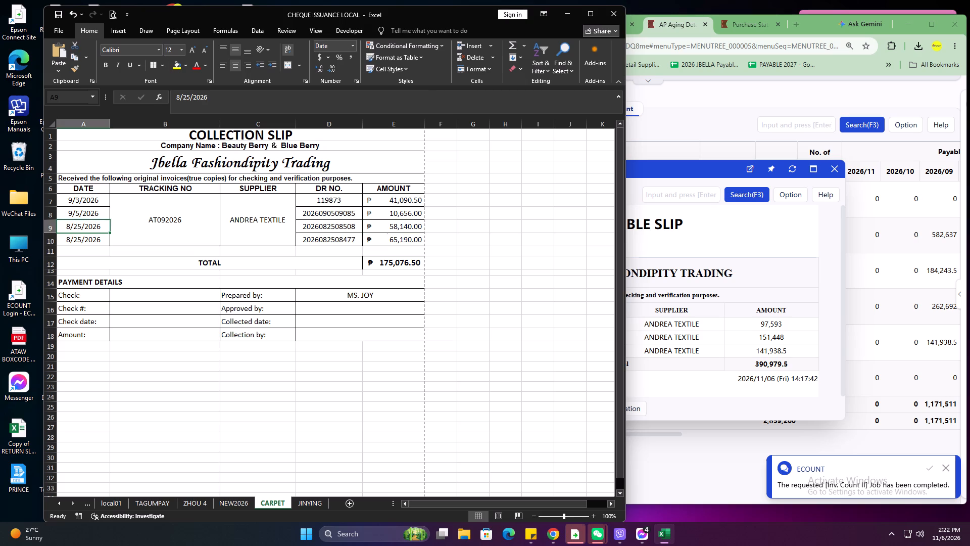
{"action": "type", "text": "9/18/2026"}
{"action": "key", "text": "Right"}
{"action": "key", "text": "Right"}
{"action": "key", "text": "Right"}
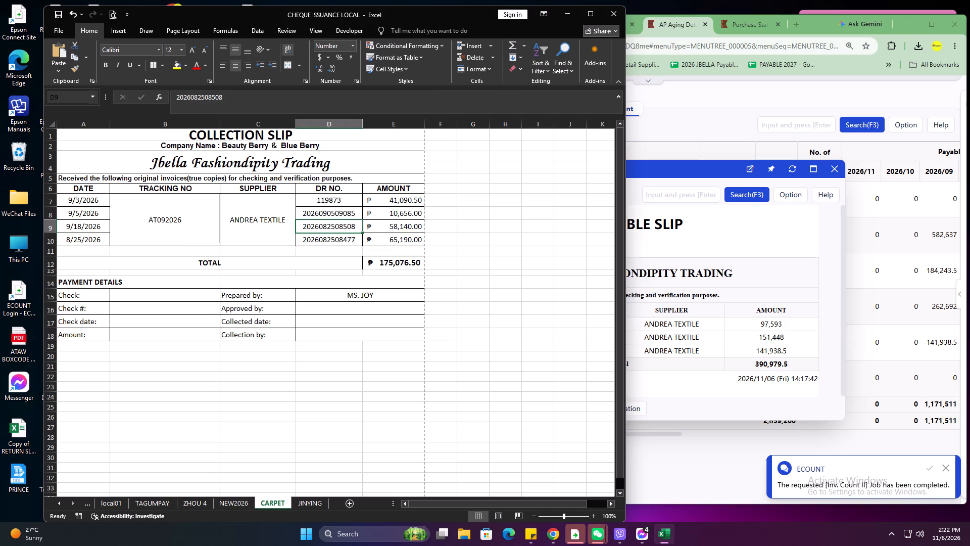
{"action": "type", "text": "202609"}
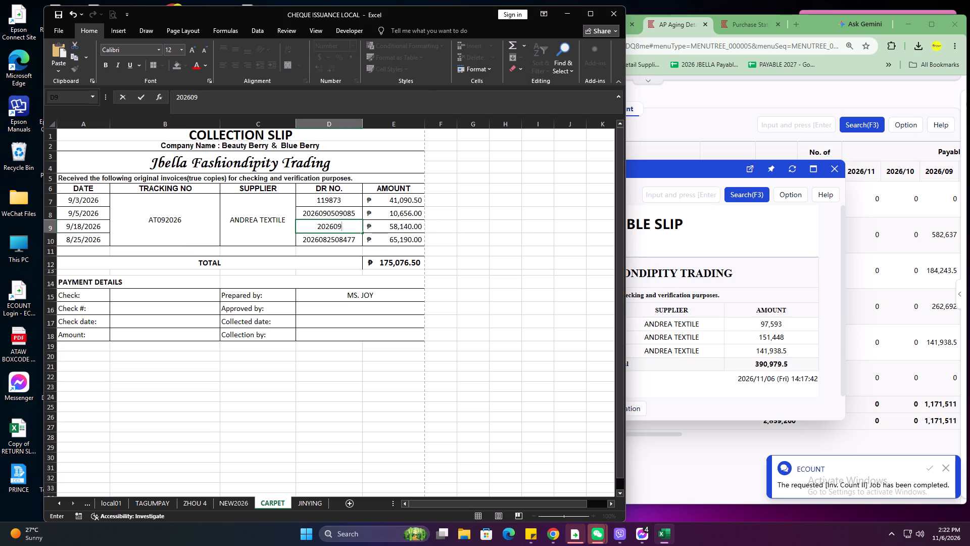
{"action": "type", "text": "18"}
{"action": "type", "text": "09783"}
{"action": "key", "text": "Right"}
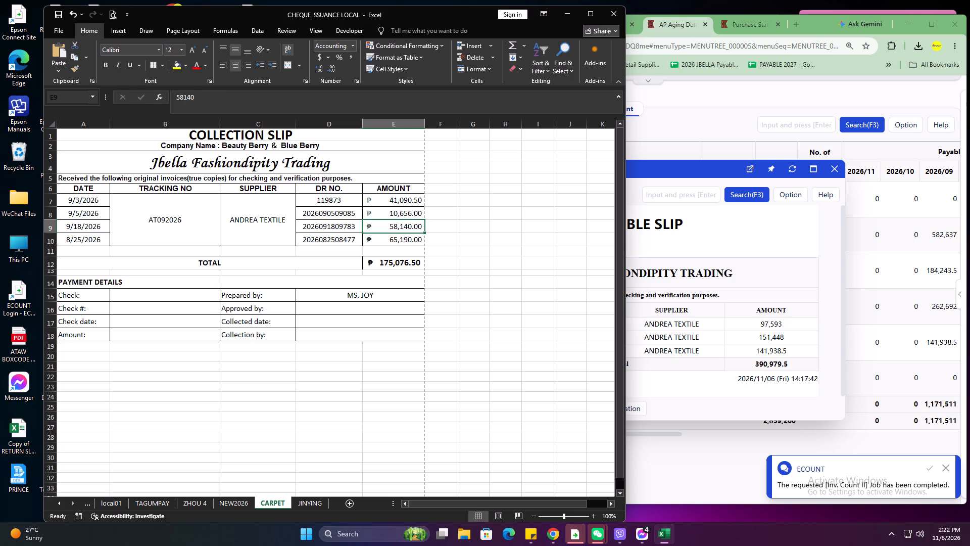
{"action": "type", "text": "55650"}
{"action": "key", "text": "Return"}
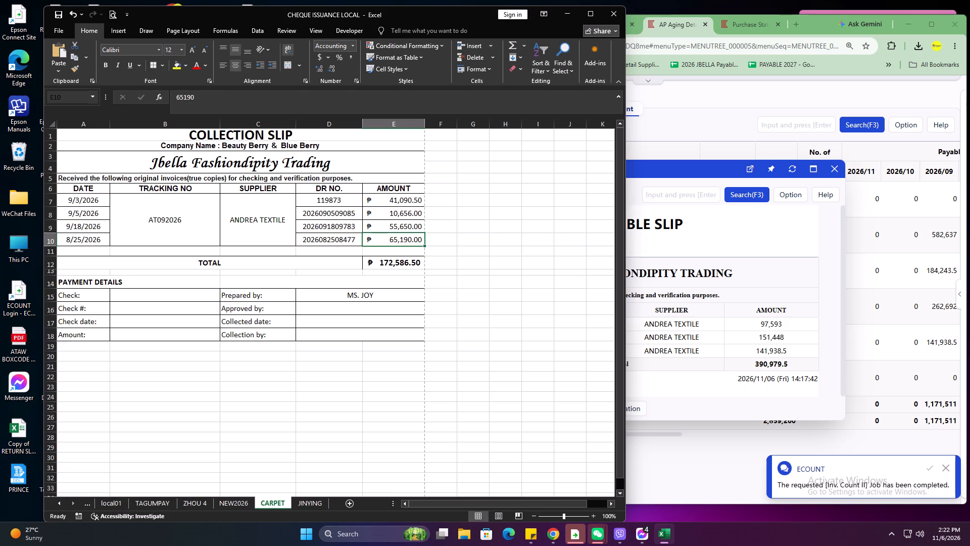
{"action": "left_click", "coordinate": [80, 245]}
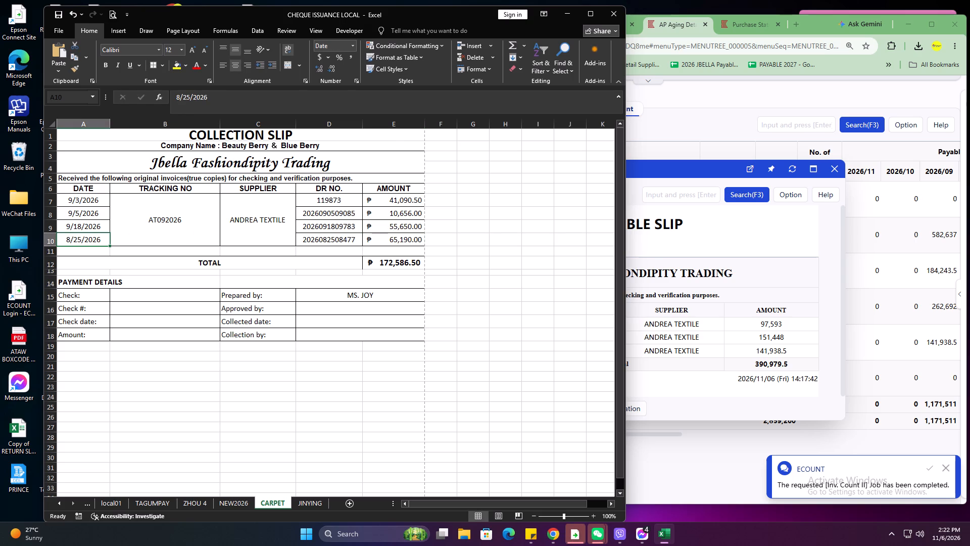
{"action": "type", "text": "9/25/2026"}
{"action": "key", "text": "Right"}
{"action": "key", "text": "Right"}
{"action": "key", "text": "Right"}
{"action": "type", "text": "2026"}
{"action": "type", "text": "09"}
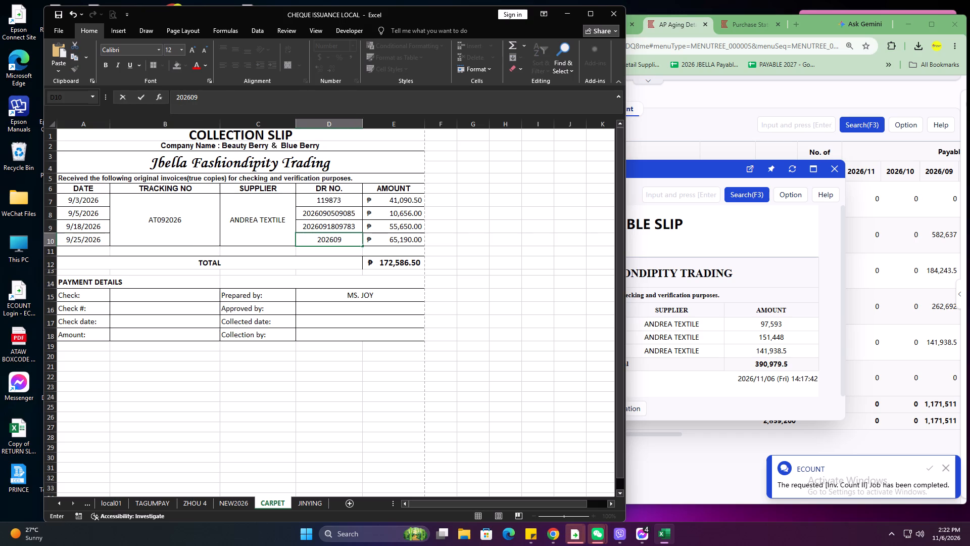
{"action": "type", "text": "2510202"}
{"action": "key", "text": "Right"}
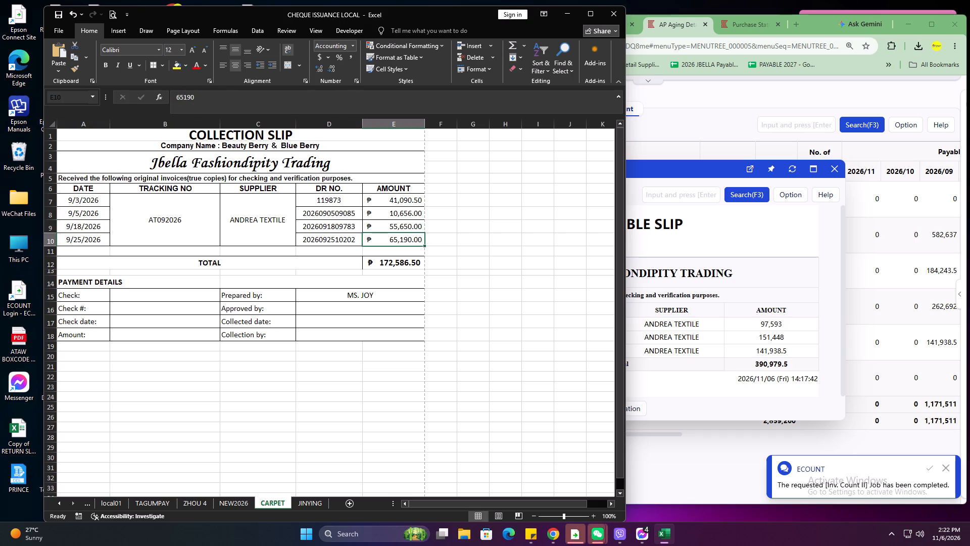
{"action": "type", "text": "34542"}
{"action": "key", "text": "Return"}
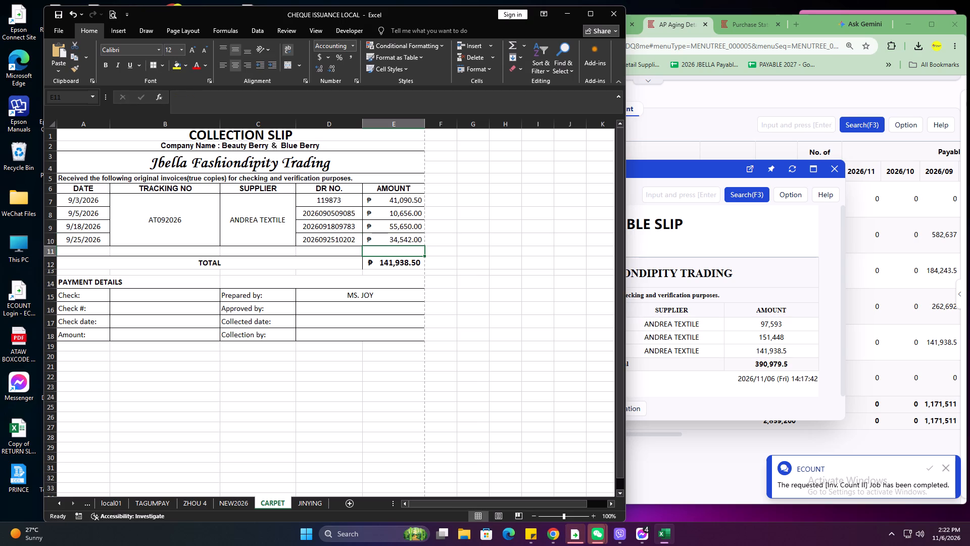
Apply all borders to the TOTAL row to restore its missing lower line.
{"action": "left_click_drag", "start_coordinate": [114, 264], "coordinate": [319, 257]}
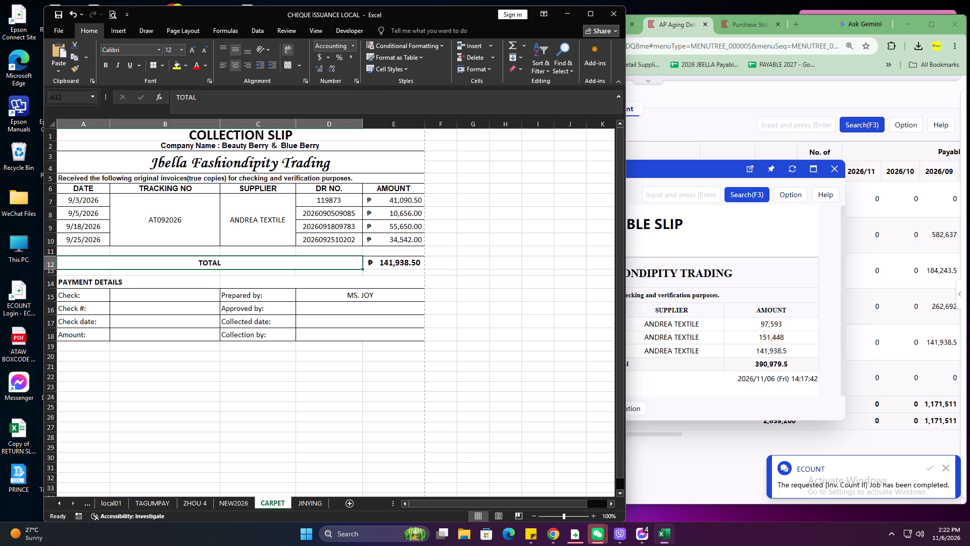
{"action": "left_click_drag", "start_coordinate": [319, 257], "coordinate": [364, 262]}
{"action": "left_click", "coordinate": [155, 66]}
{"action": "left_click", "coordinate": [569, 275]}
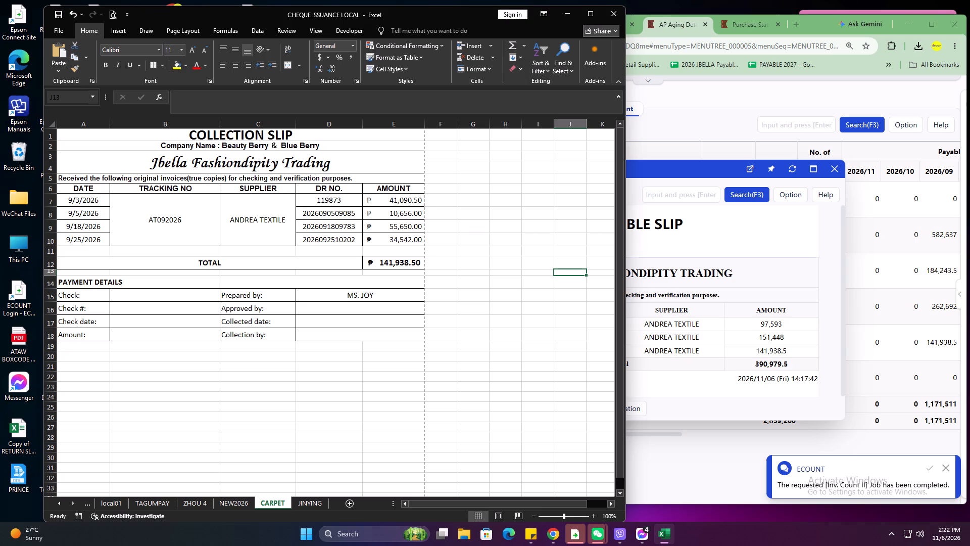
Print the completed ANDREA TEXTILE collection slip for AT092026.
{"action": "key", "text": "ctrl+p"}
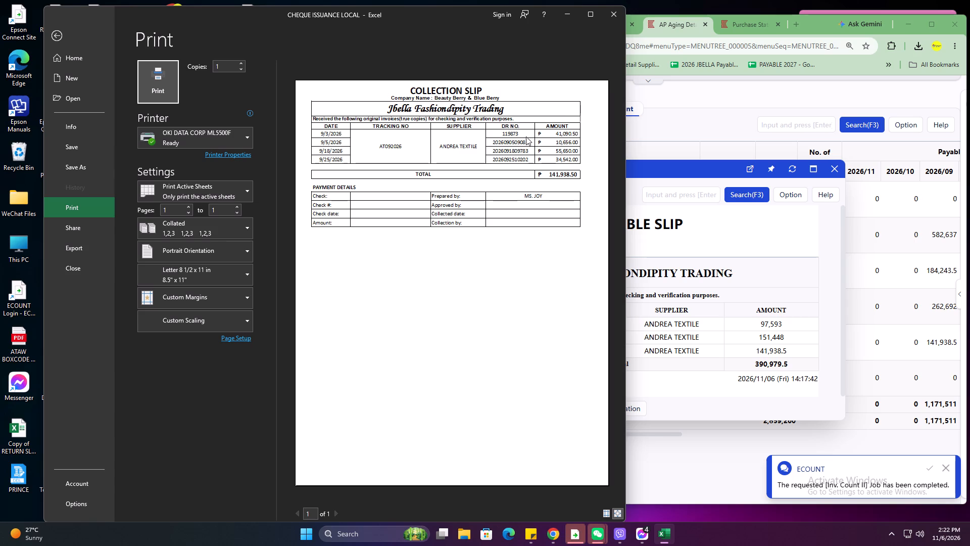
{"action": "left_click", "coordinate": [152, 90]}
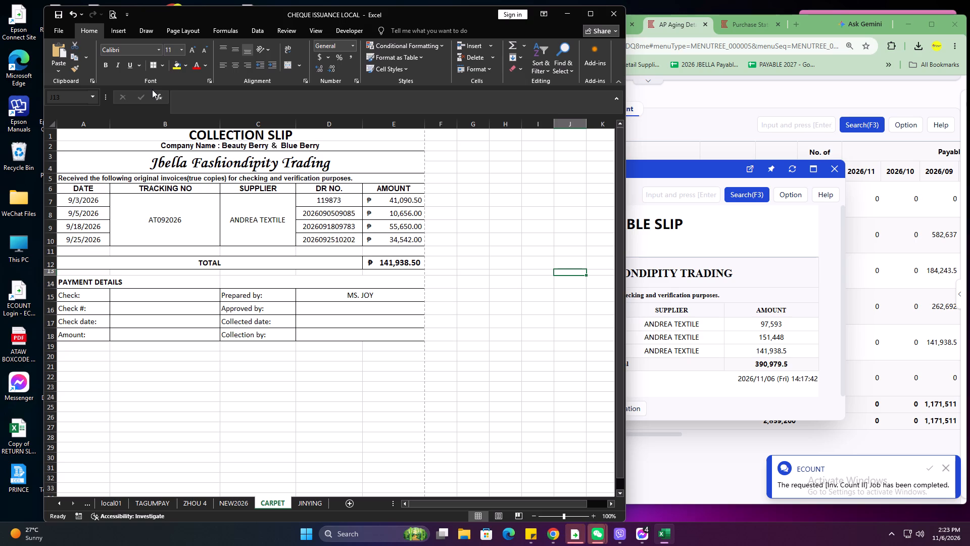
Switch to Chrome and close the ANDREA TEXTILE payable slip window over the ECOUNT AP Aging Details report.
{"action": "scroll", "coordinate": [152, 89], "scroll_direction": "up", "scroll_amount": 1}
{"action": "left_click_drag", "start_coordinate": [712, 308], "coordinate": [718, 301]}
{"action": "left_click", "coordinate": [832, 168]}
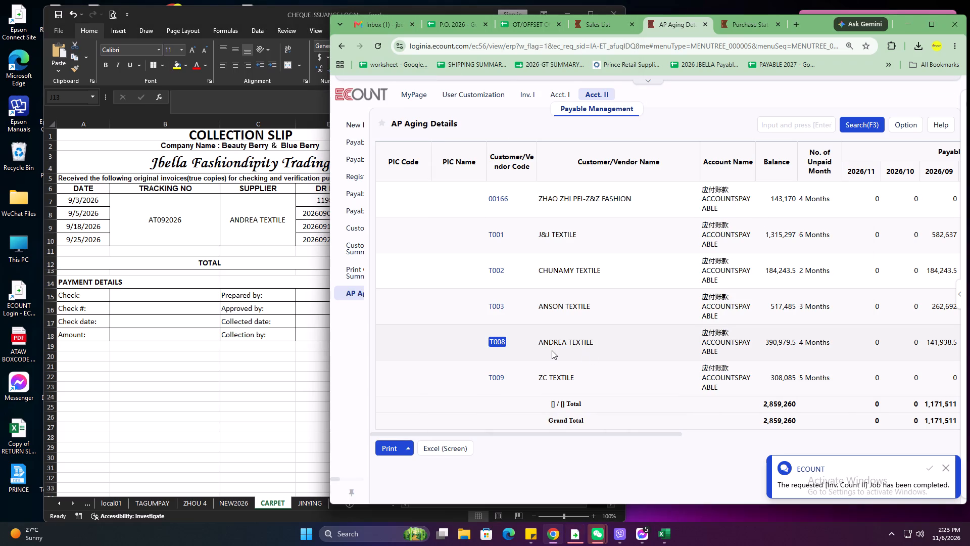
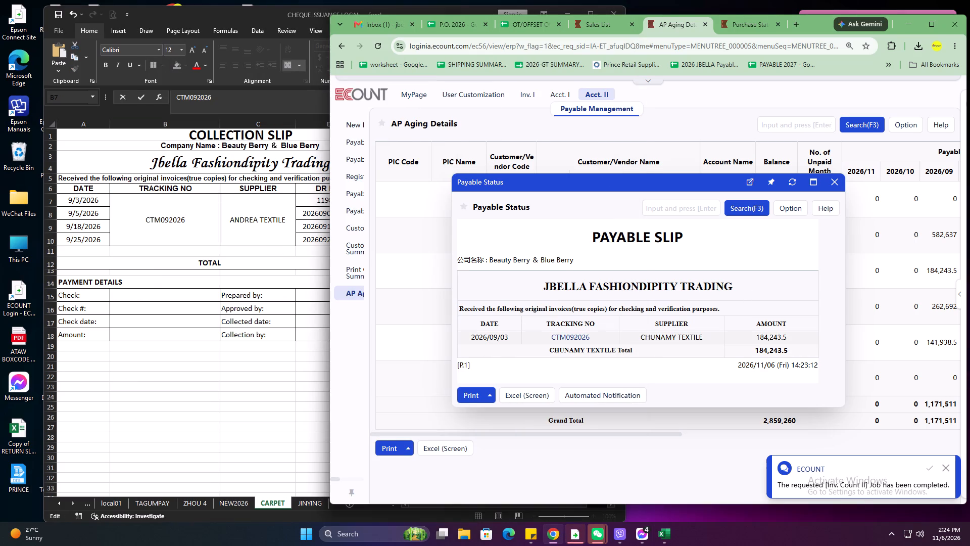
Copy the supplier name CHUNAMY TEXTILE from the ECOUNT payable slip into the SUPPLIER cell of the Excel collection slip.
{"action": "left_click_drag", "start_coordinate": [708, 337], "coordinate": [627, 340]}
{"action": "key", "text": "ctrl+c"}
{"action": "triple_click", "coordinate": [244, 238]}
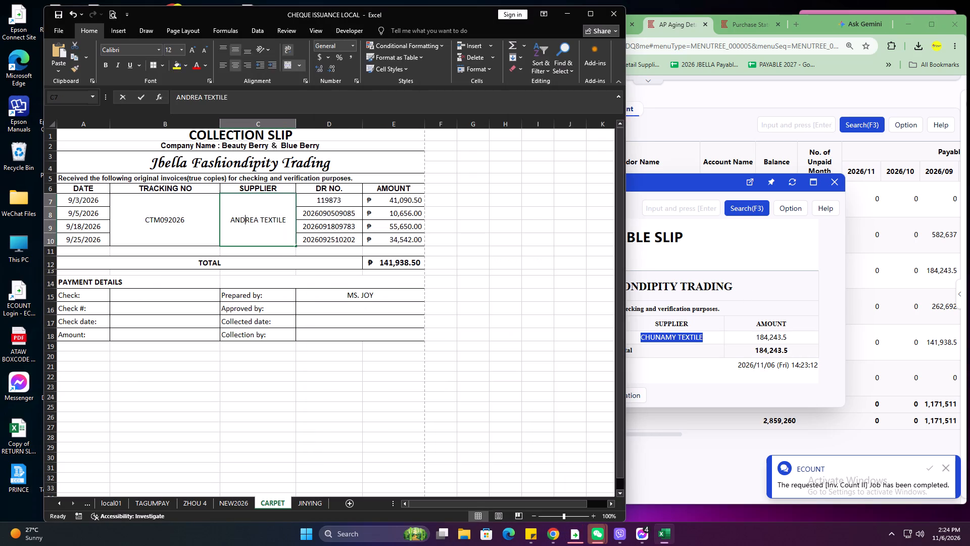
{"action": "triple_click", "coordinate": [244, 236]}
{"action": "key", "text": "ctrl+v"}
Set the second, third and fourth invoice dates to 9/9/2026, 9/18/2026 and 9/22/2026, keeping the first line's date.
{"action": "left_click", "coordinate": [95, 201]}
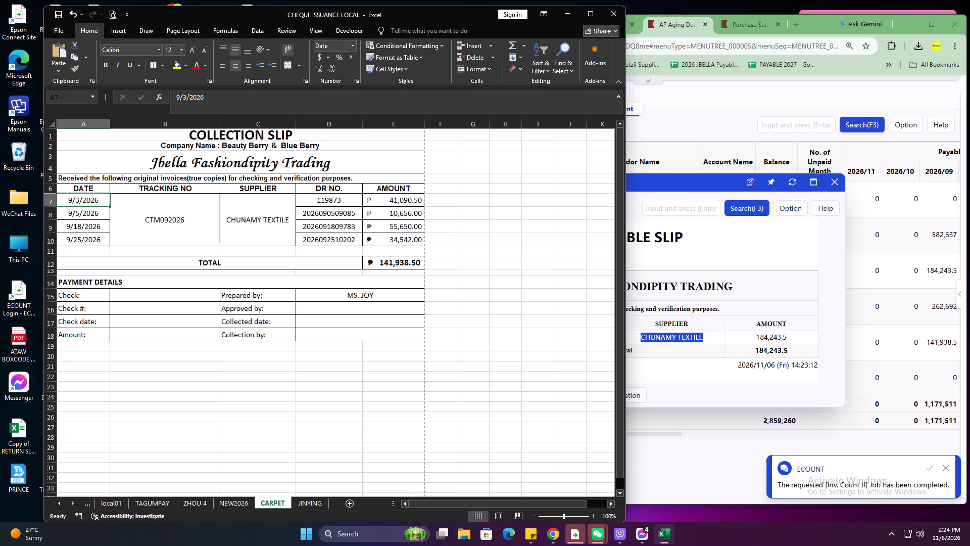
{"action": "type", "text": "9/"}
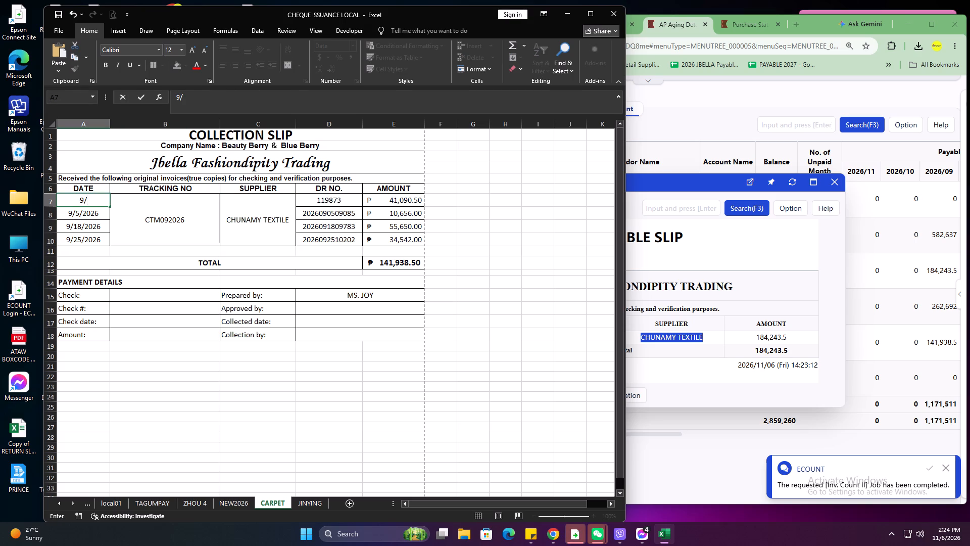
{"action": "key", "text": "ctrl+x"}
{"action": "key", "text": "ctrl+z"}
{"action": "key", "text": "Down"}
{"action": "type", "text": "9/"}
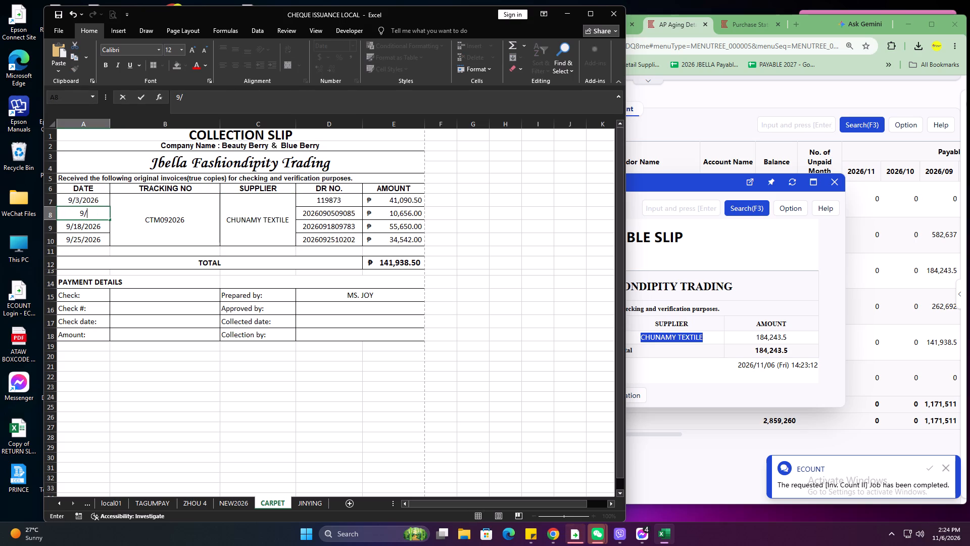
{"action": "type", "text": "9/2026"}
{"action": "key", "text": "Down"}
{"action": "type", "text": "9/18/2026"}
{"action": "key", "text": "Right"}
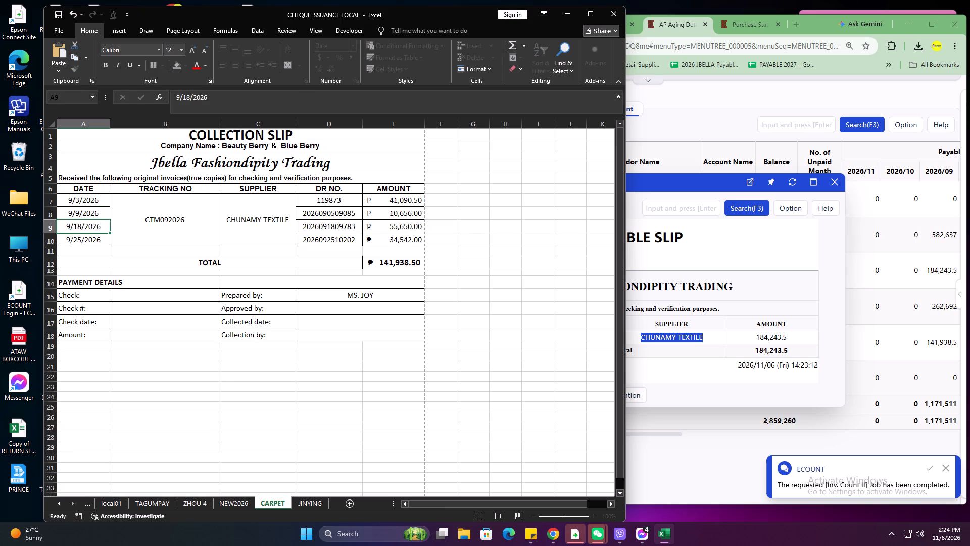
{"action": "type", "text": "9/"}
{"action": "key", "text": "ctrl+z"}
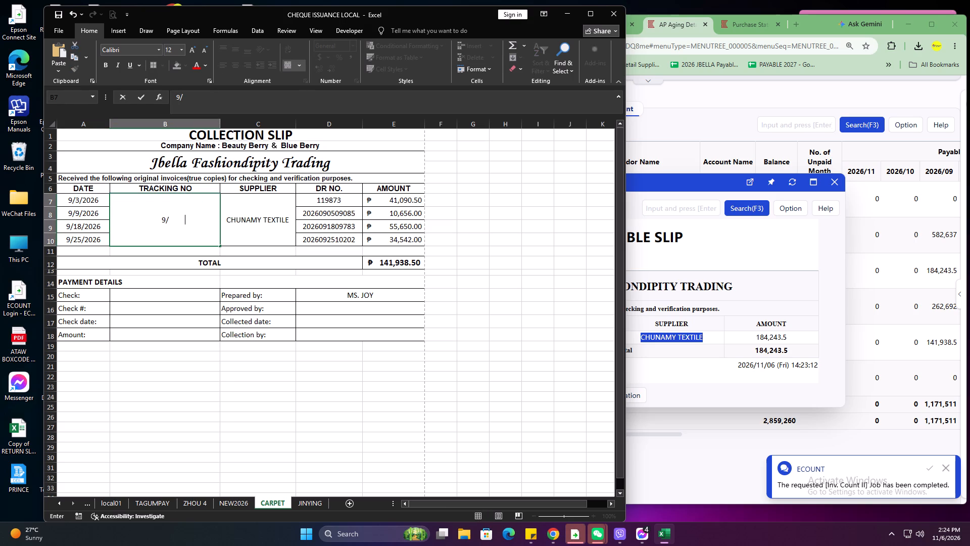
{"action": "left_click", "coordinate": [89, 238]}
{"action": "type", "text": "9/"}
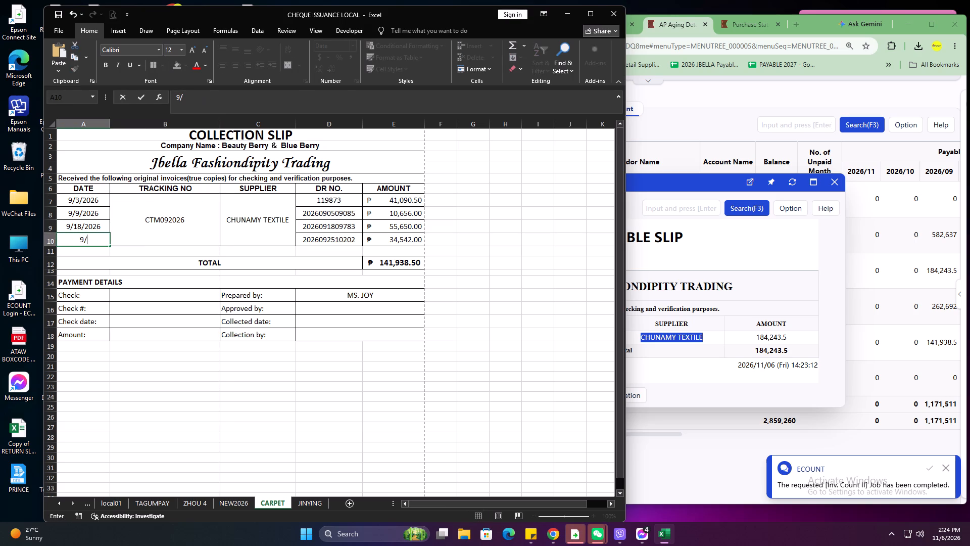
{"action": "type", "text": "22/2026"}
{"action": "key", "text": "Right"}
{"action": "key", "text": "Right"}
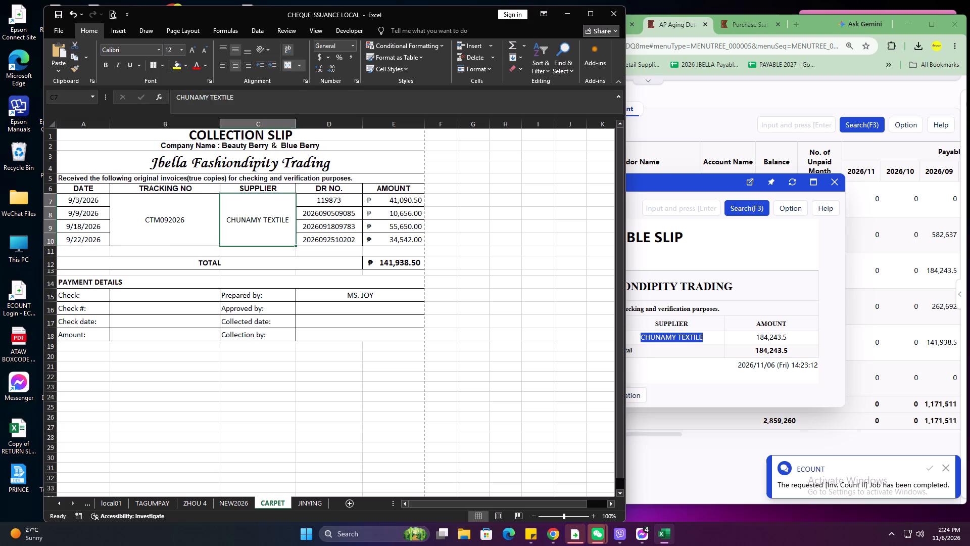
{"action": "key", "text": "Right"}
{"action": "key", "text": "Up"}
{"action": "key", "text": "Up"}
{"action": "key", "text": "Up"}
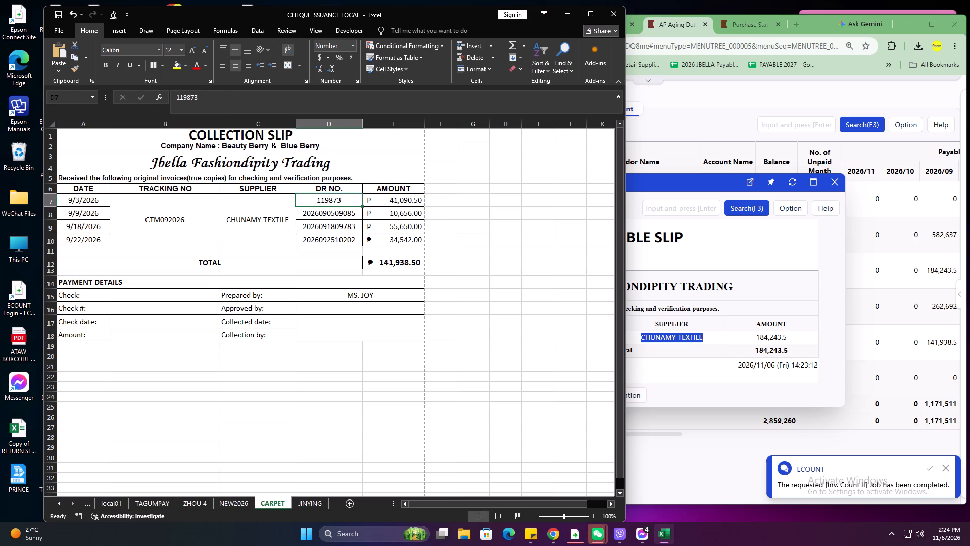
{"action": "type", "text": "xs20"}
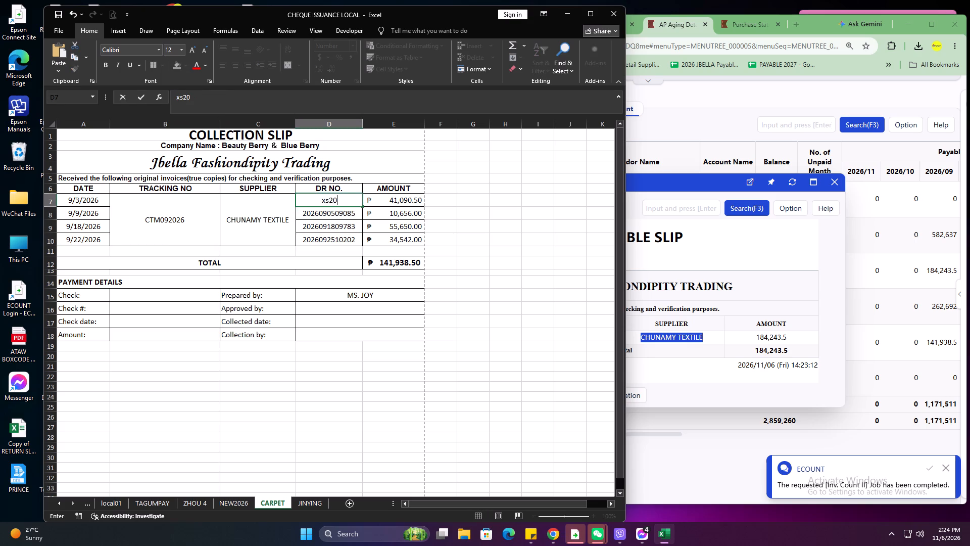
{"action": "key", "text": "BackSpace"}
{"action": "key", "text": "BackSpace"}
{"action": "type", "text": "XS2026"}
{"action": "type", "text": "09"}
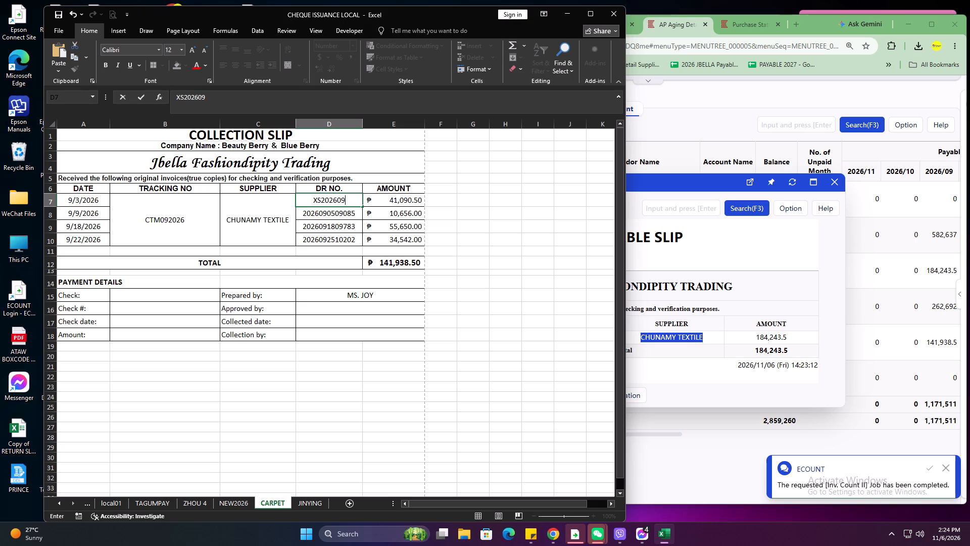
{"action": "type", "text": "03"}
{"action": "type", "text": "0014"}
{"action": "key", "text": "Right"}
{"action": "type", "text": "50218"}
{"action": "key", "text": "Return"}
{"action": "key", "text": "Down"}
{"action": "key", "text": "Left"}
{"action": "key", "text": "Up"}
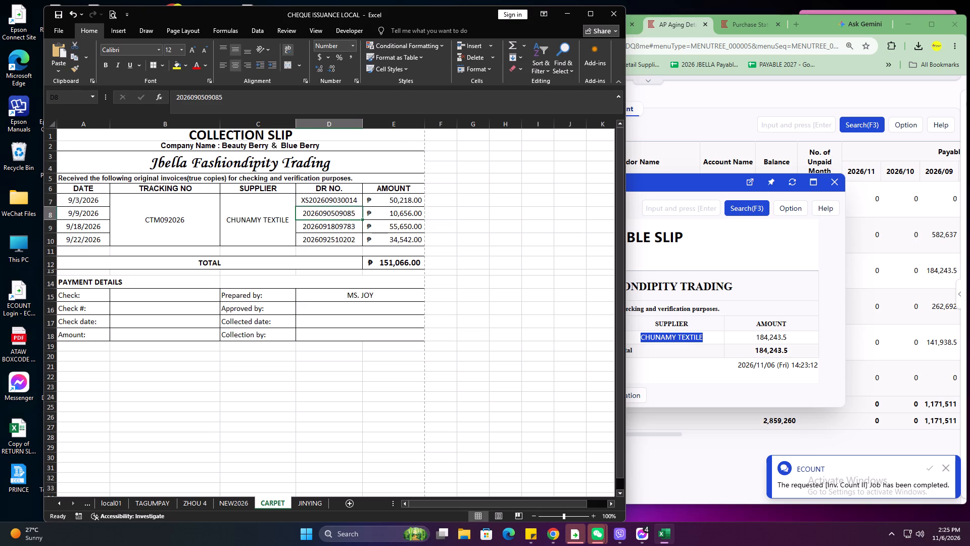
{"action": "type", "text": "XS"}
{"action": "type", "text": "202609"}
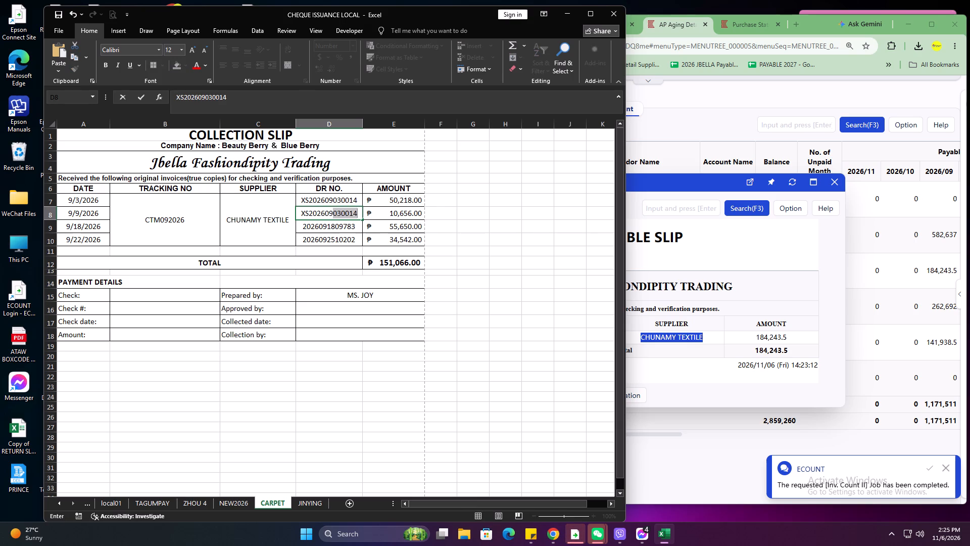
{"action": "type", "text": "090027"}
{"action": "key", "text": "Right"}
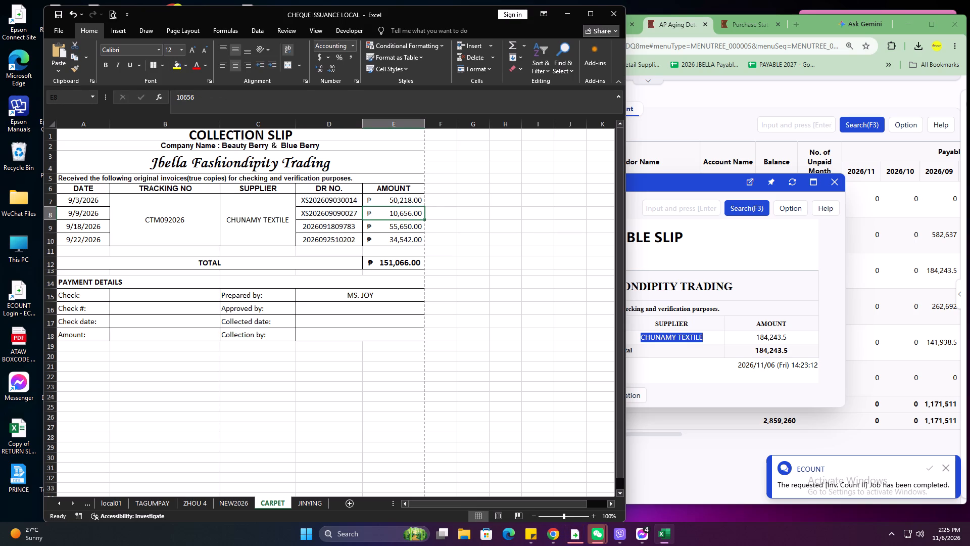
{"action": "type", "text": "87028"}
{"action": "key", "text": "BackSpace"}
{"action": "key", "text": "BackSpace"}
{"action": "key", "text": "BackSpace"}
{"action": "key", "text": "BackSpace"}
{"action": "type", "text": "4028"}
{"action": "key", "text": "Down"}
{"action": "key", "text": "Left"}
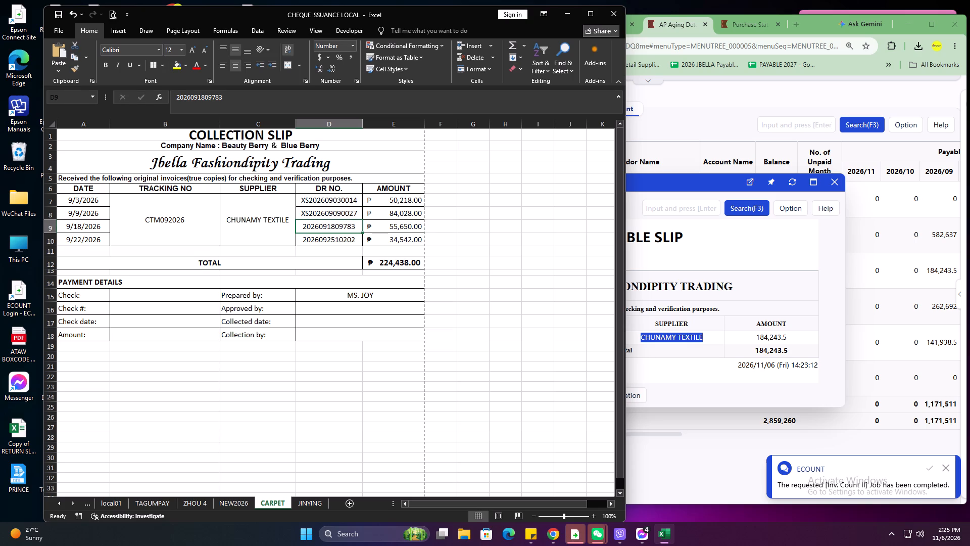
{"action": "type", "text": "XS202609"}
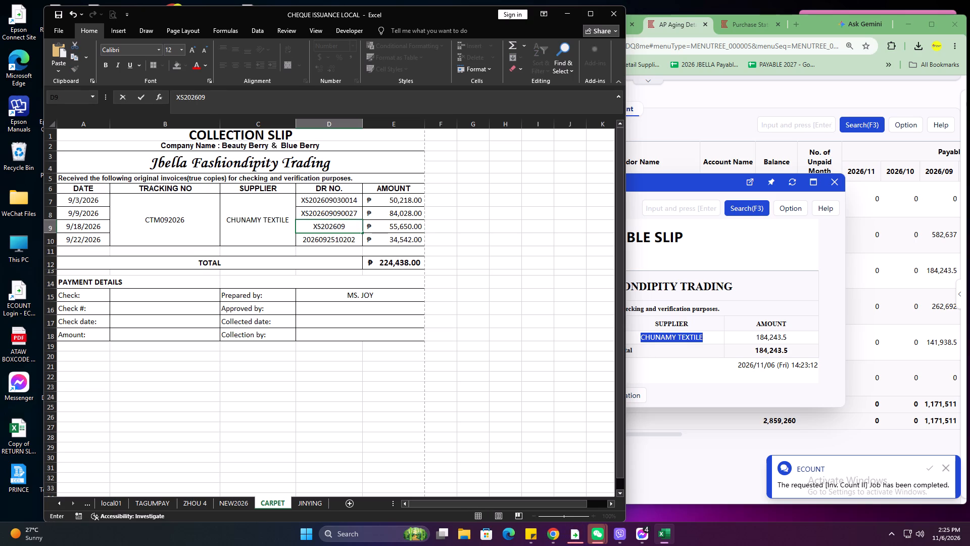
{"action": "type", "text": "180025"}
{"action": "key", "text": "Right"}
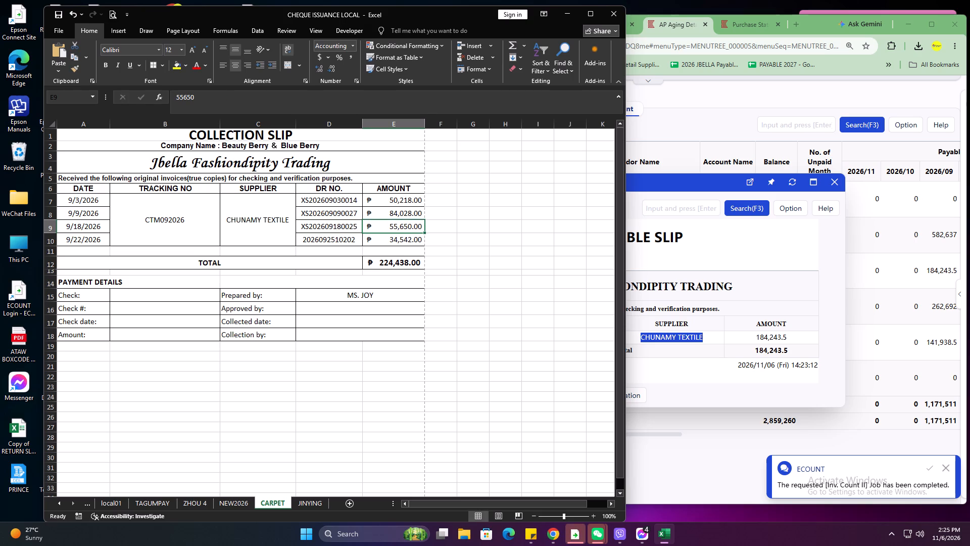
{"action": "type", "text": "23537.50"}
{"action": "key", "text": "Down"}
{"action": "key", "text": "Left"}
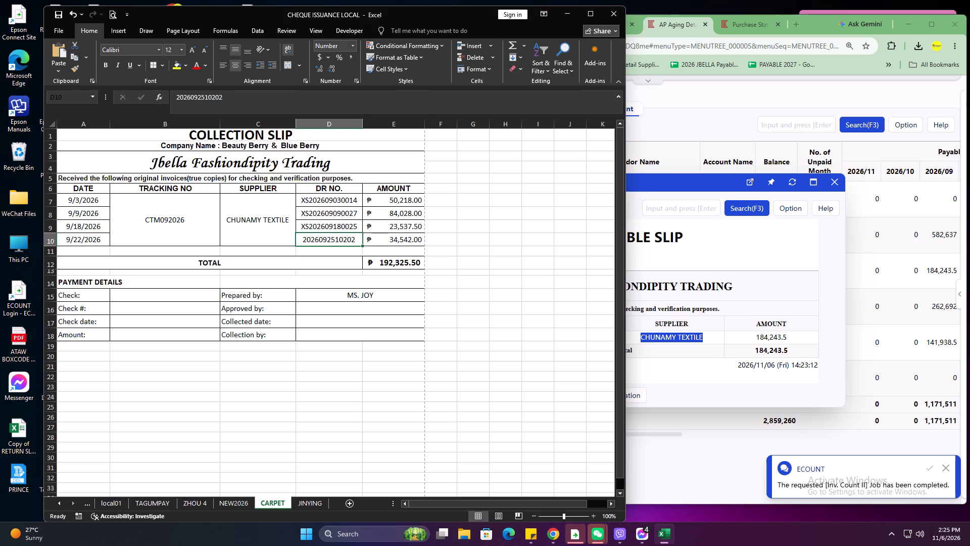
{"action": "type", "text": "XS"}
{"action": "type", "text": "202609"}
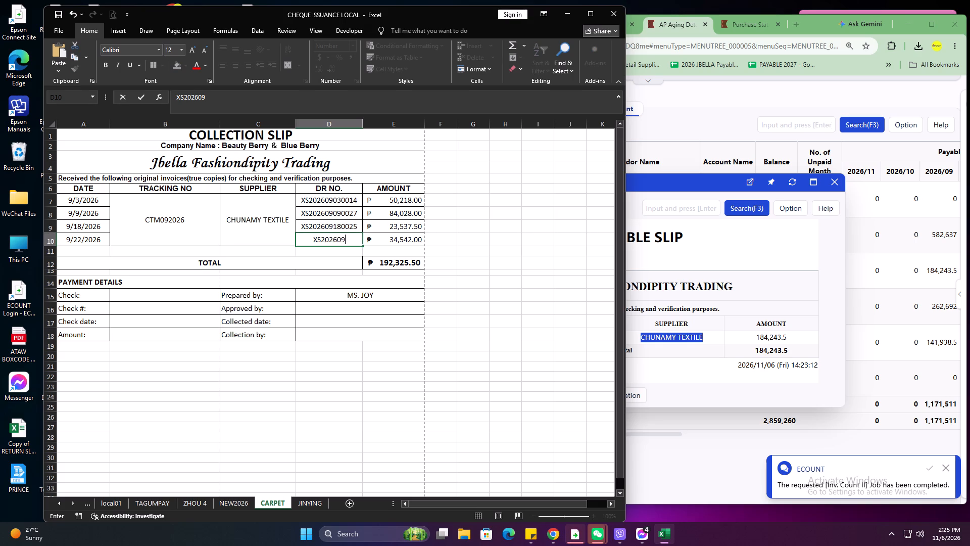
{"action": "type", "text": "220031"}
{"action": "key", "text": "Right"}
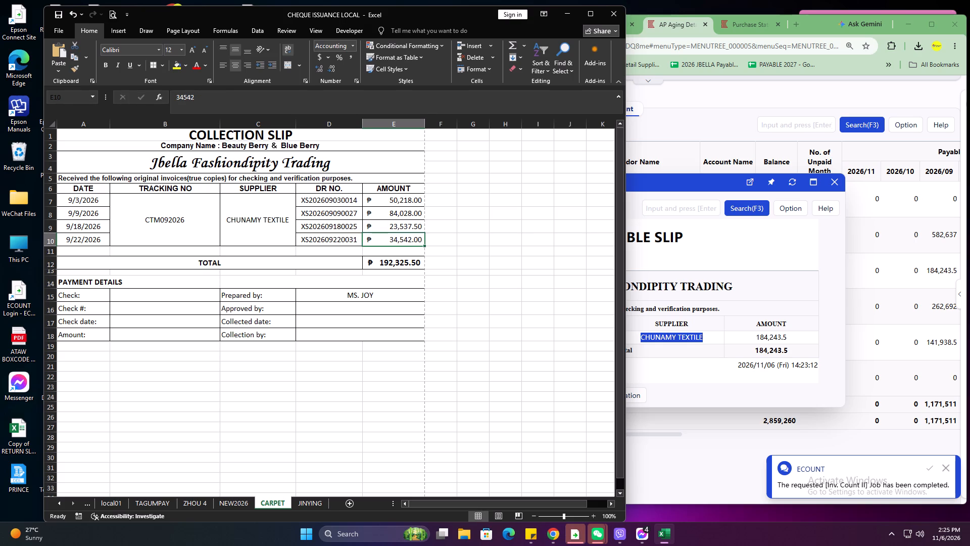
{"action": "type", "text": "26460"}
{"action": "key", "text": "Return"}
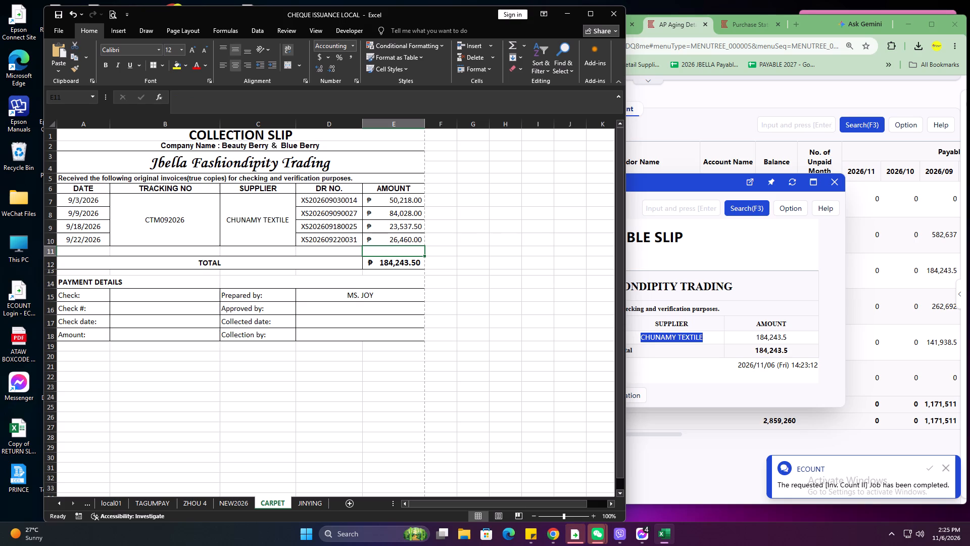
Print the completed CHUNAMY TEXTILE collection slip for CTM092026.
{"action": "left_click", "coordinate": [502, 300]}
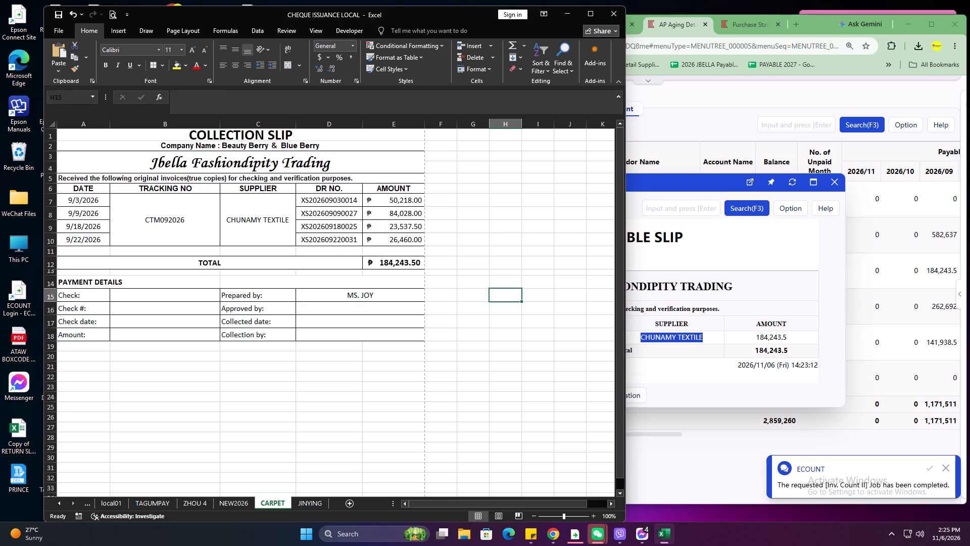
{"action": "left_click_drag", "start_coordinate": [484, 284], "coordinate": [450, 278]}
{"action": "left_click", "coordinate": [448, 248]}
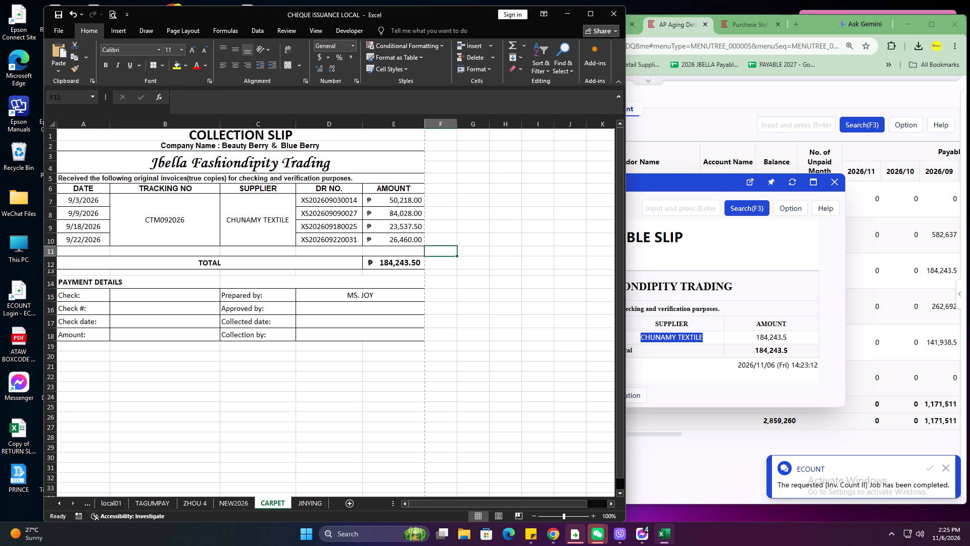
{"action": "key", "text": "ctrl+p"}
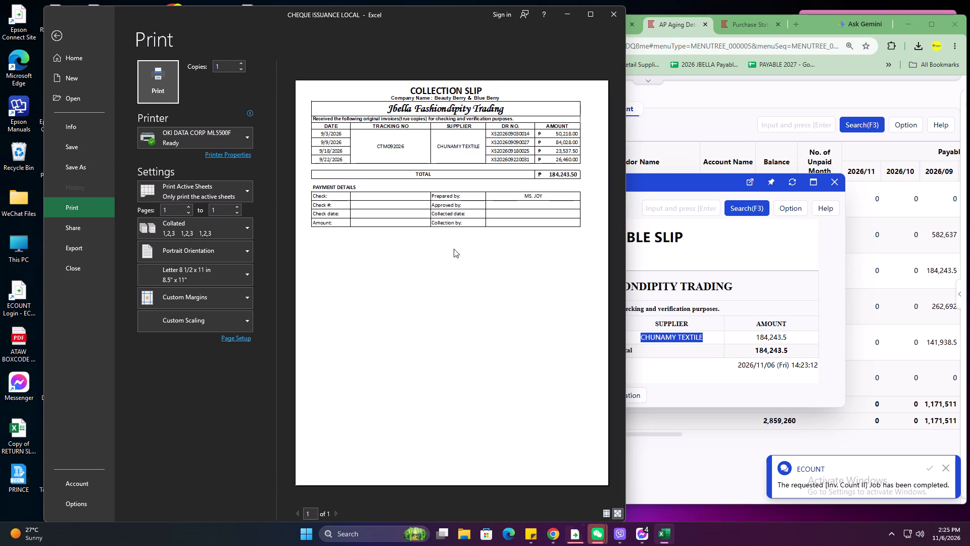
{"action": "left_click", "coordinate": [158, 88]}
In ECOUNT, close the payable slip, clear the customers in the AP Aging Details search and add the individual vendor coded S57.
{"action": "left_click", "coordinate": [755, 252]}
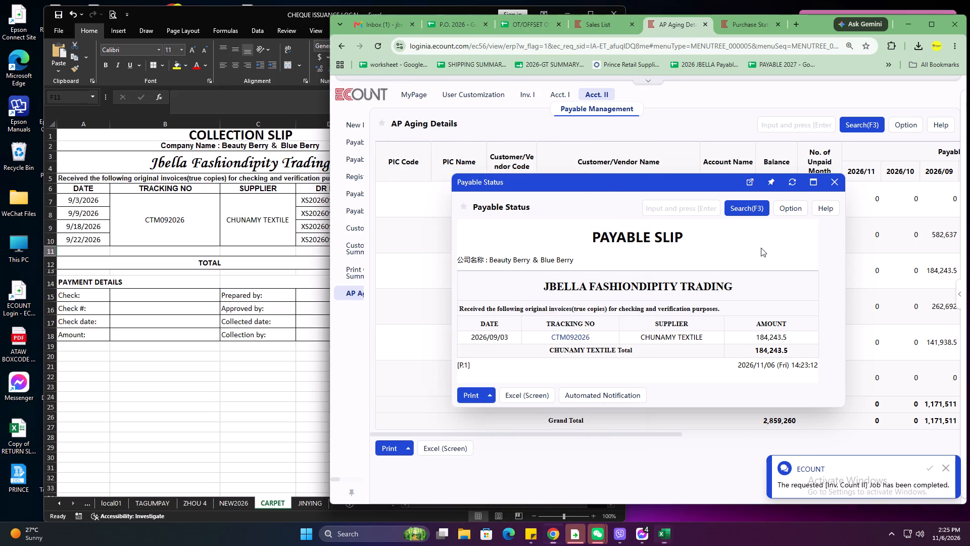
{"action": "left_click", "coordinate": [836, 185]}
{"action": "left_click", "coordinate": [862, 120]}
{"action": "left_click", "coordinate": [929, 216]}
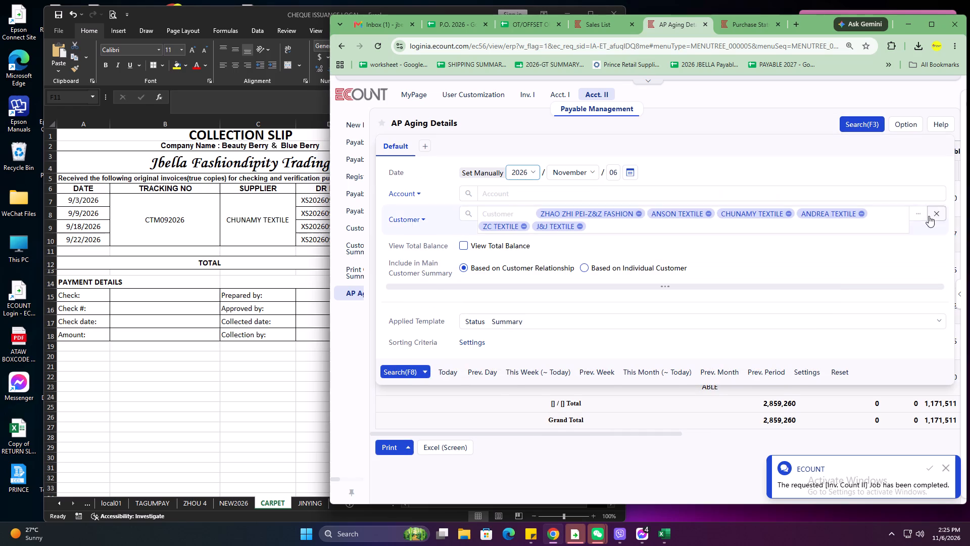
{"action": "left_click", "coordinate": [519, 212]}
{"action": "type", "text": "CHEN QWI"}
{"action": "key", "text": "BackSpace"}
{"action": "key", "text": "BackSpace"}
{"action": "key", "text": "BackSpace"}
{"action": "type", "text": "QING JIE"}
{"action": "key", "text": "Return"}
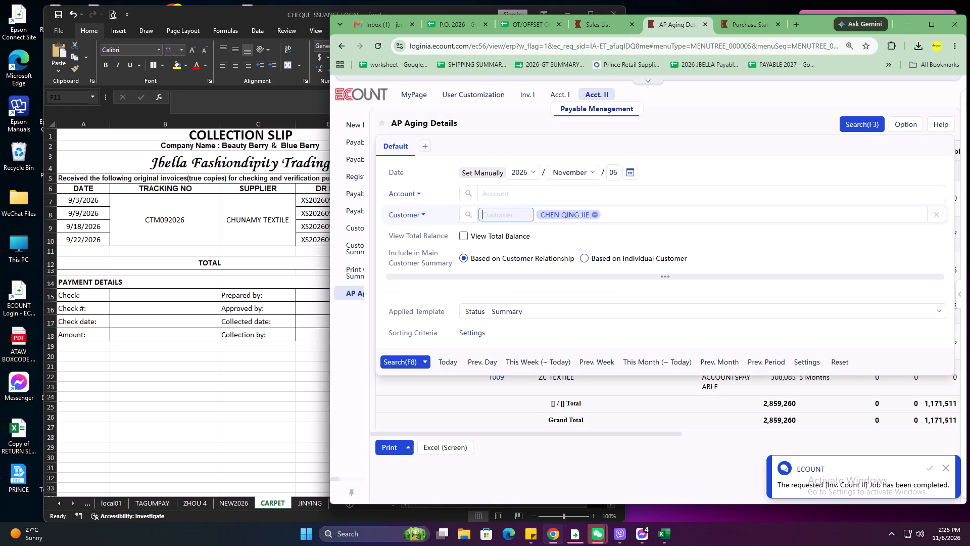
Add JINYING SHAPEWEAR CORP and GOLD WEAR APPAREL INC. to the customer filter.
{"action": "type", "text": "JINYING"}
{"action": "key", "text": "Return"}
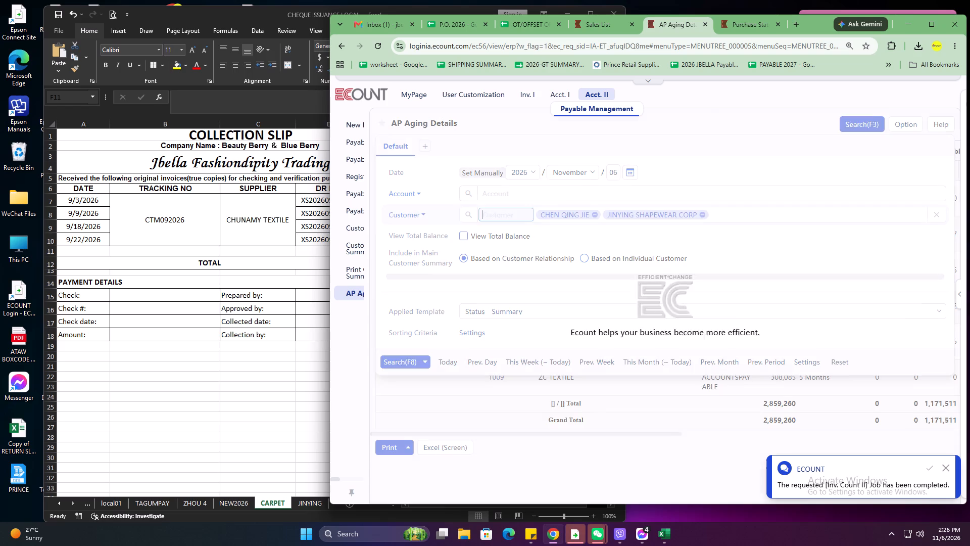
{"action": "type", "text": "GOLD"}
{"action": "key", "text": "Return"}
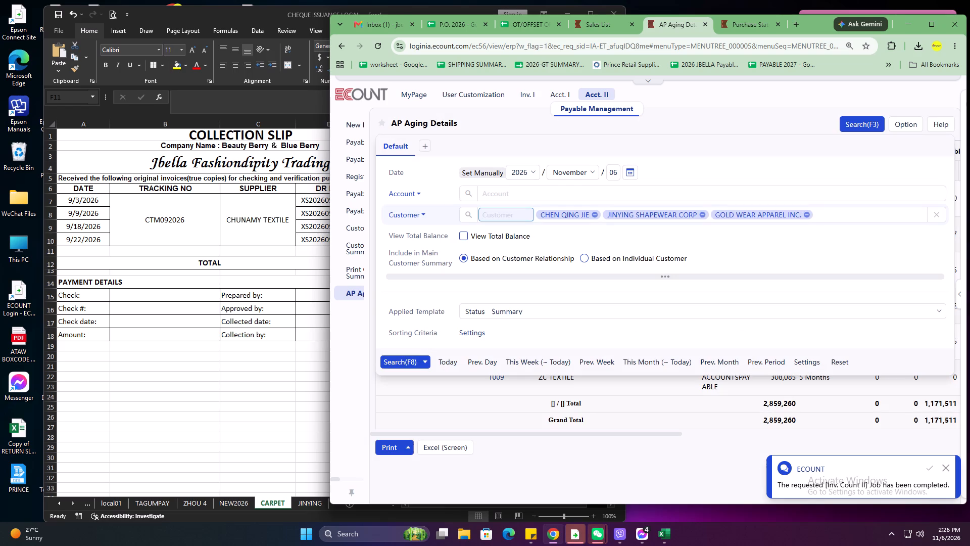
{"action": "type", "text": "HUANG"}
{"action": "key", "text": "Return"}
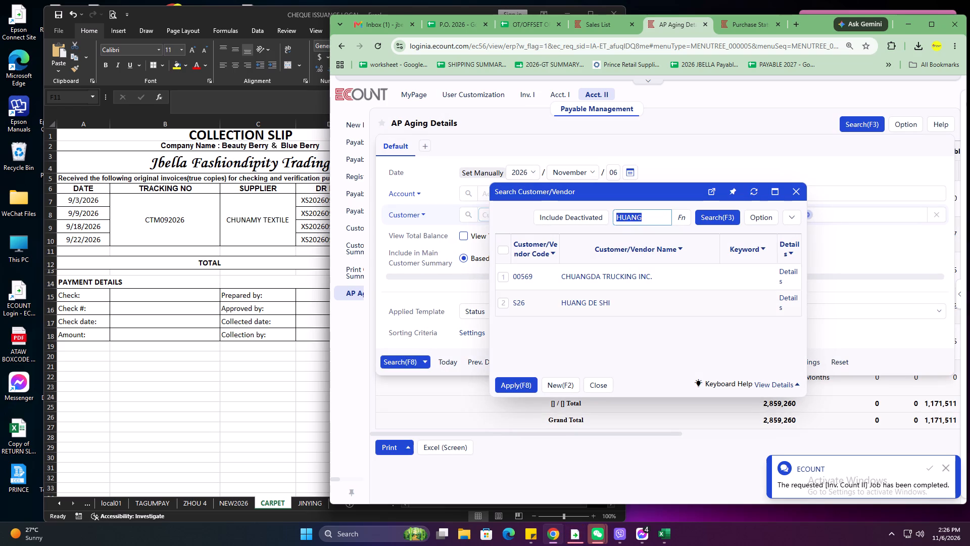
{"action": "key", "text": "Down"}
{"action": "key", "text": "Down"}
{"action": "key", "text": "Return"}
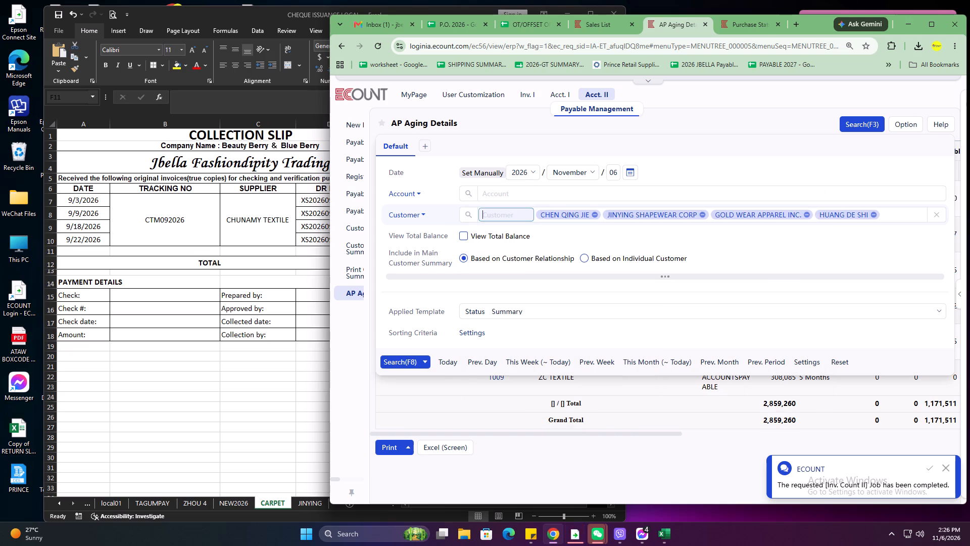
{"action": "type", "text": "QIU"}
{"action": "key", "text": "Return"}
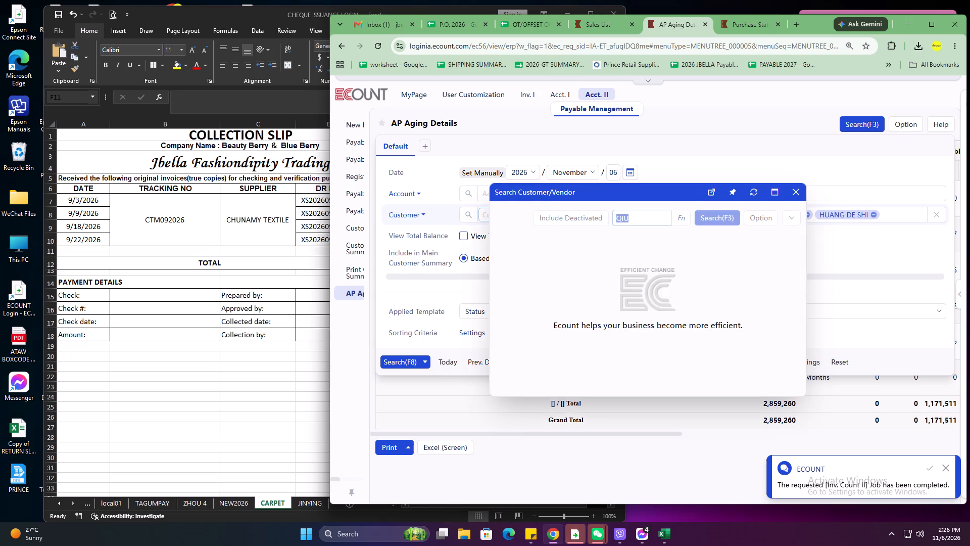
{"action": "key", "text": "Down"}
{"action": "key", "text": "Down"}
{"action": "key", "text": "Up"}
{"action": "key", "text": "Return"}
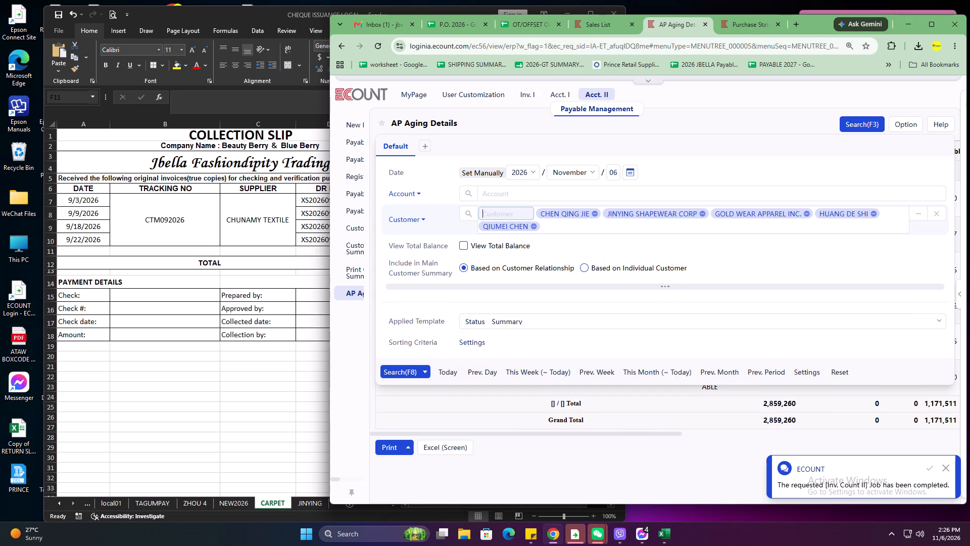
{"action": "left_click", "coordinate": [411, 371]}
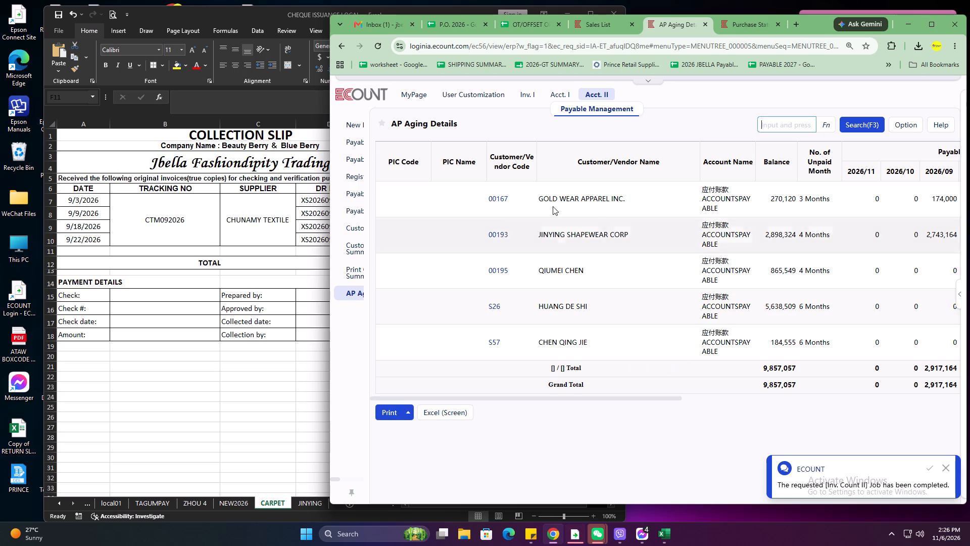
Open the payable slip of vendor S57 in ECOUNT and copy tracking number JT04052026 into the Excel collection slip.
{"action": "left_click", "coordinate": [498, 342]}
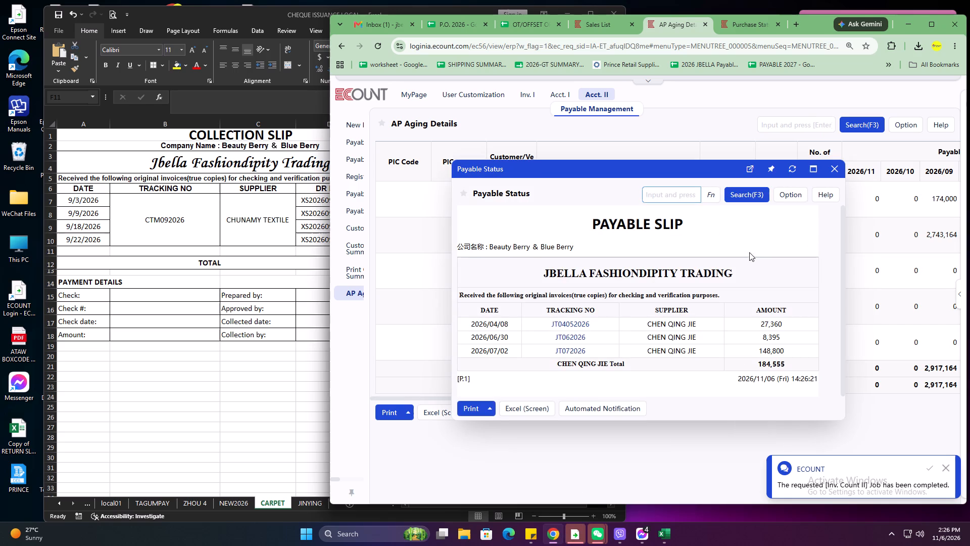
{"action": "left_click_drag", "start_coordinate": [606, 326], "coordinate": [543, 329]}
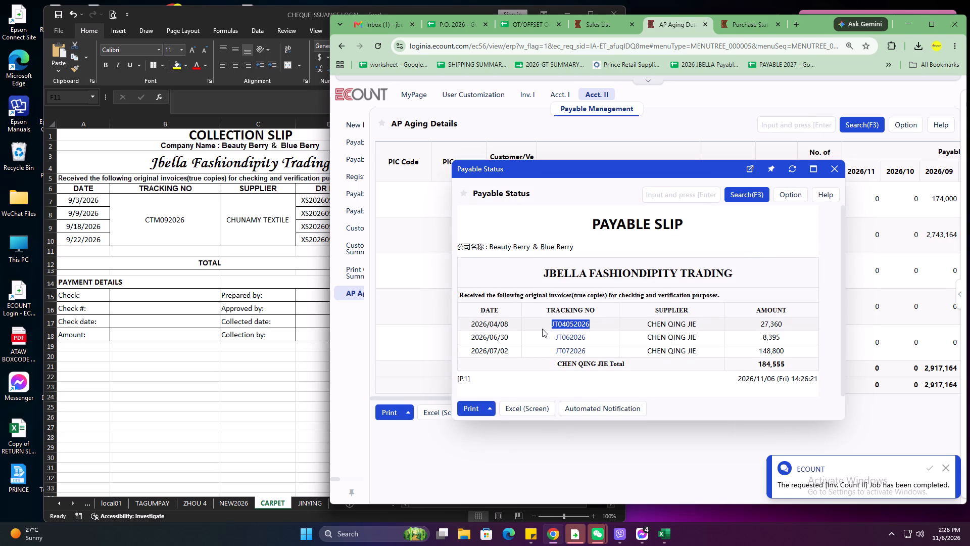
{"action": "key", "text": "ctrl+c"}
{"action": "left_click_drag", "start_coordinate": [94, 224], "coordinate": [102, 223]}
{"action": "double_click", "coordinate": [136, 216]}
{"action": "left_click_drag", "start_coordinate": [136, 216], "coordinate": [264, 216]}
{"action": "key", "text": "ctrl+v"}
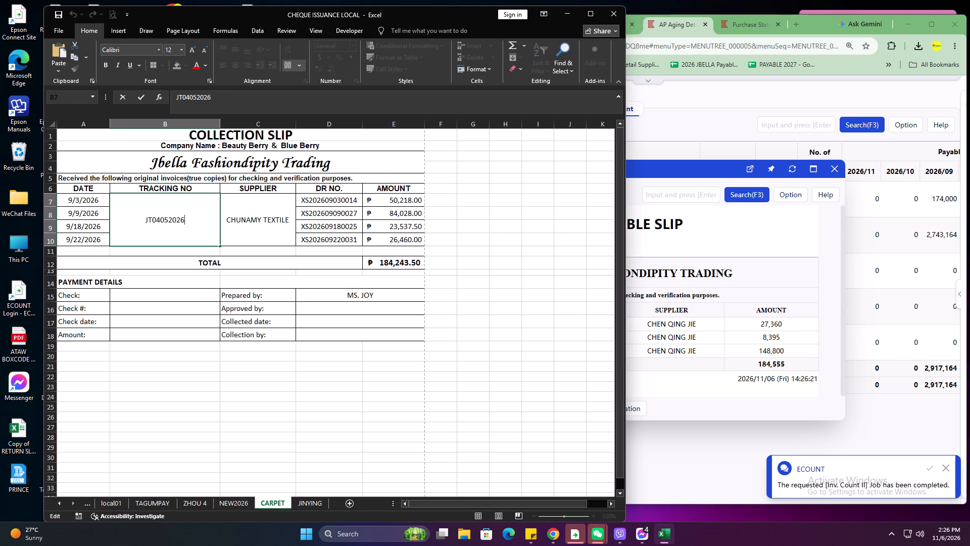
Copy vendor S57's supplier name from the ECOUNT payable slip into the collection slip's supplier cell.
{"action": "left_click", "coordinate": [685, 290]}
{"action": "left_click_drag", "start_coordinate": [714, 324], "coordinate": [632, 332]}
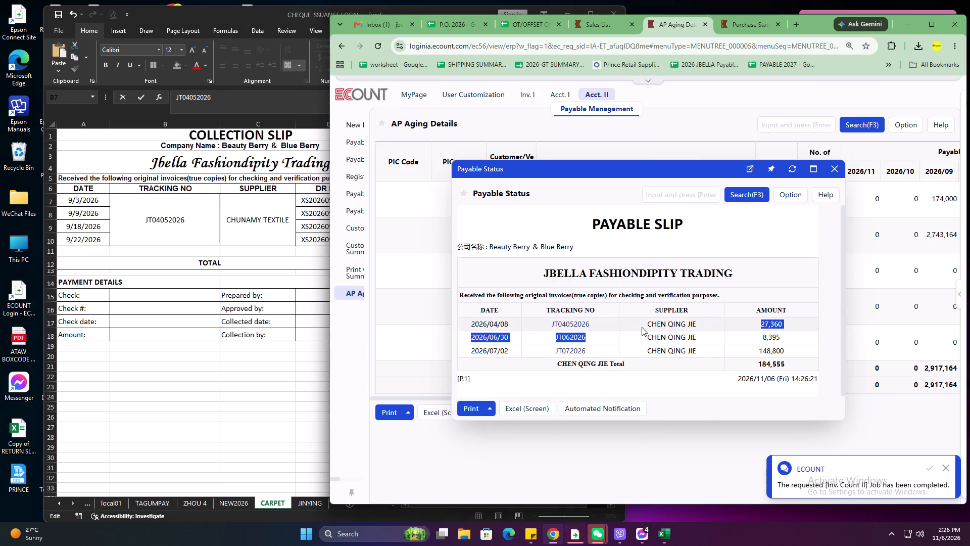
{"action": "left_click_drag", "start_coordinate": [638, 326], "coordinate": [720, 323]}
{"action": "key", "text": "ctrl+c"}
{"action": "triple_click", "coordinate": [256, 212]}
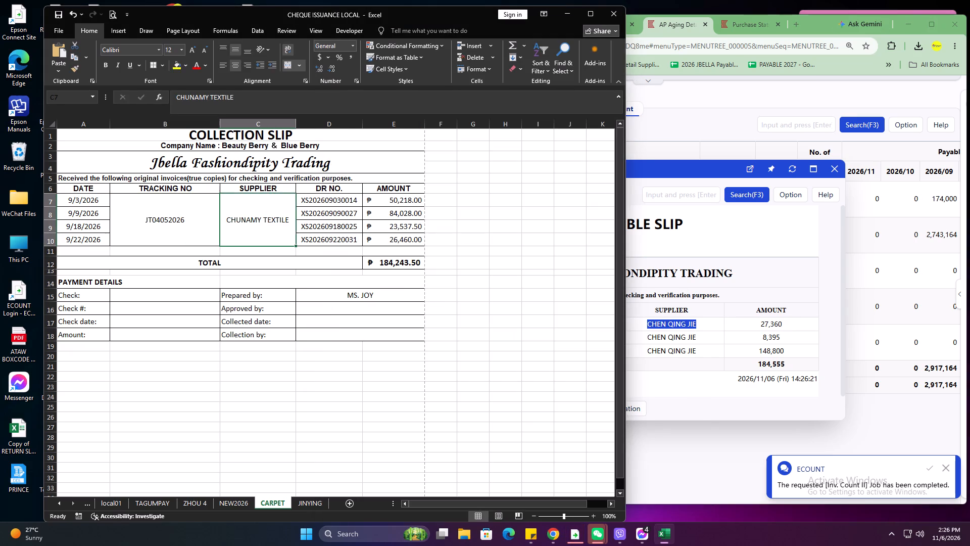
{"action": "triple_click", "coordinate": [256, 212]}
{"action": "left_click", "coordinate": [256, 212]}
{"action": "key", "text": "ctrl+v"}
{"action": "left_click_drag", "start_coordinate": [127, 221], "coordinate": [124, 216]}
Fill the first invoice line with date 5/14/2026, DR number 1272 and amount 19440.
{"action": "left_click", "coordinate": [96, 201]}
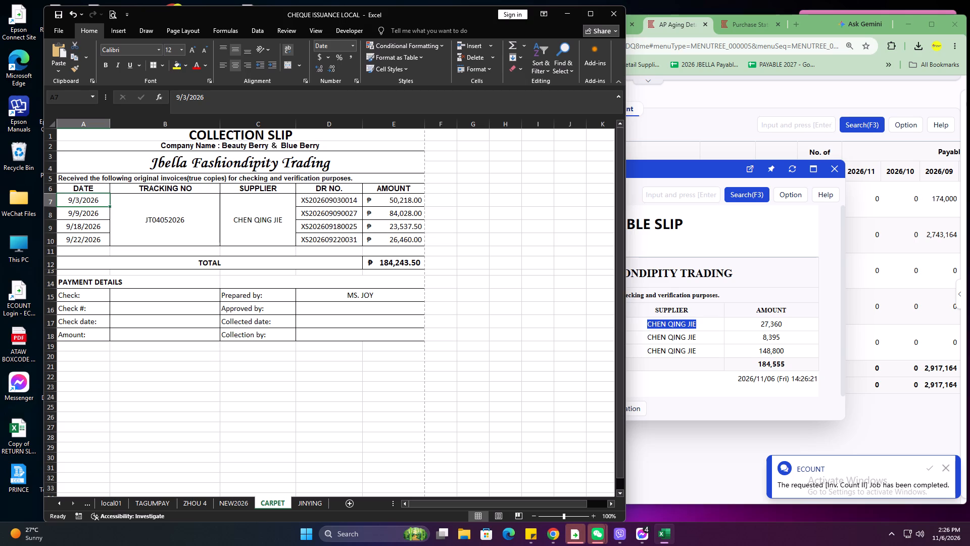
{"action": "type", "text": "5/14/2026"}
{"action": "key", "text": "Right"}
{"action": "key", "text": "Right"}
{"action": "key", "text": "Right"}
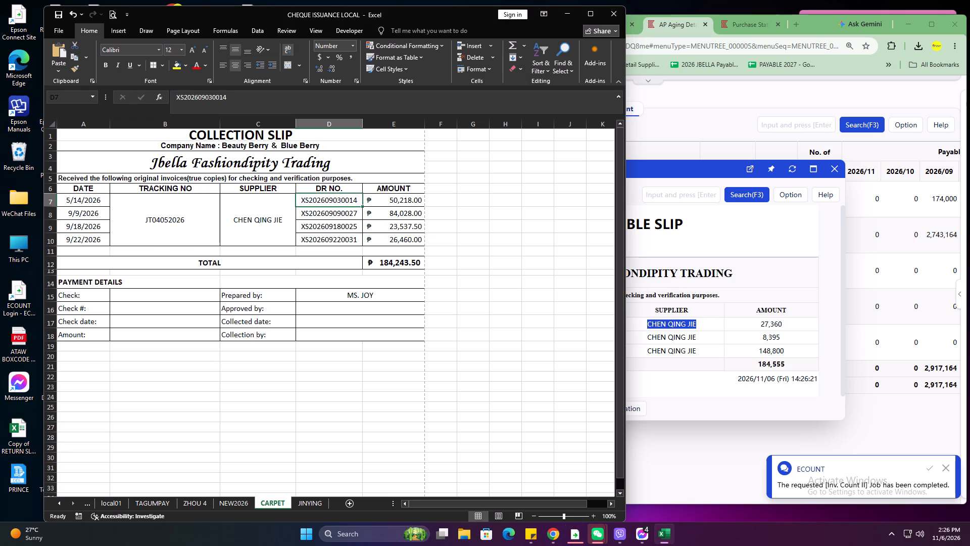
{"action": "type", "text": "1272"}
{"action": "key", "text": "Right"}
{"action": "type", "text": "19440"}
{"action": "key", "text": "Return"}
Fill the second invoice line with date 4/8/2026, DR number 809 and amount 7920.
{"action": "left_click", "coordinate": [82, 207]}
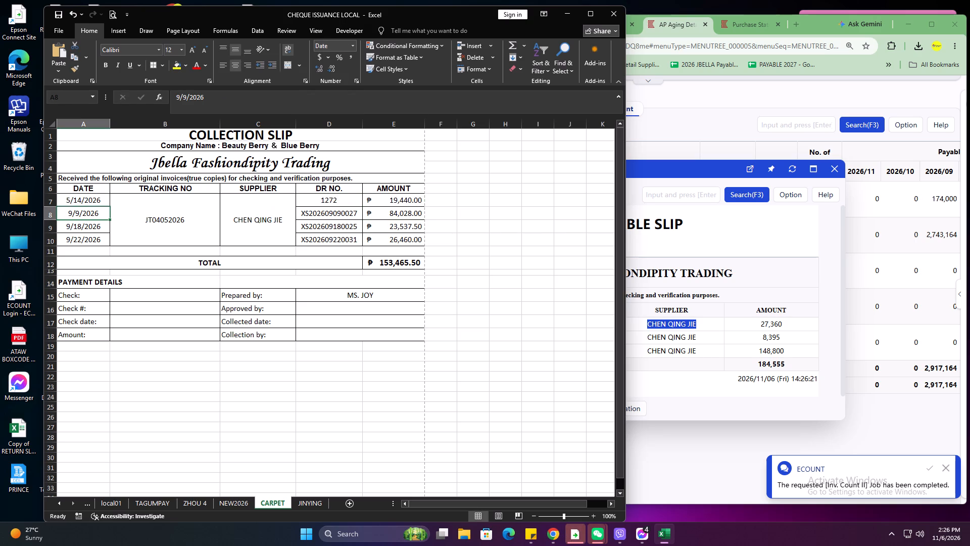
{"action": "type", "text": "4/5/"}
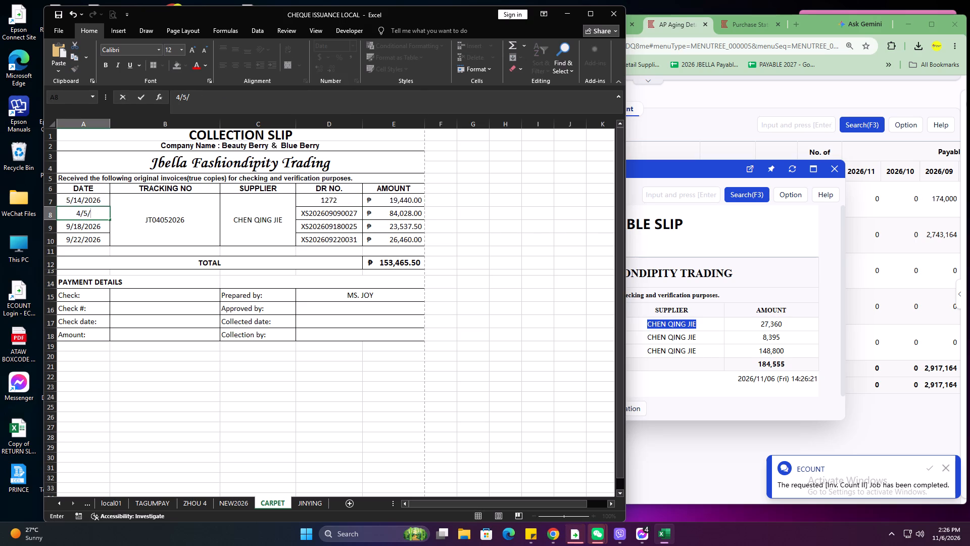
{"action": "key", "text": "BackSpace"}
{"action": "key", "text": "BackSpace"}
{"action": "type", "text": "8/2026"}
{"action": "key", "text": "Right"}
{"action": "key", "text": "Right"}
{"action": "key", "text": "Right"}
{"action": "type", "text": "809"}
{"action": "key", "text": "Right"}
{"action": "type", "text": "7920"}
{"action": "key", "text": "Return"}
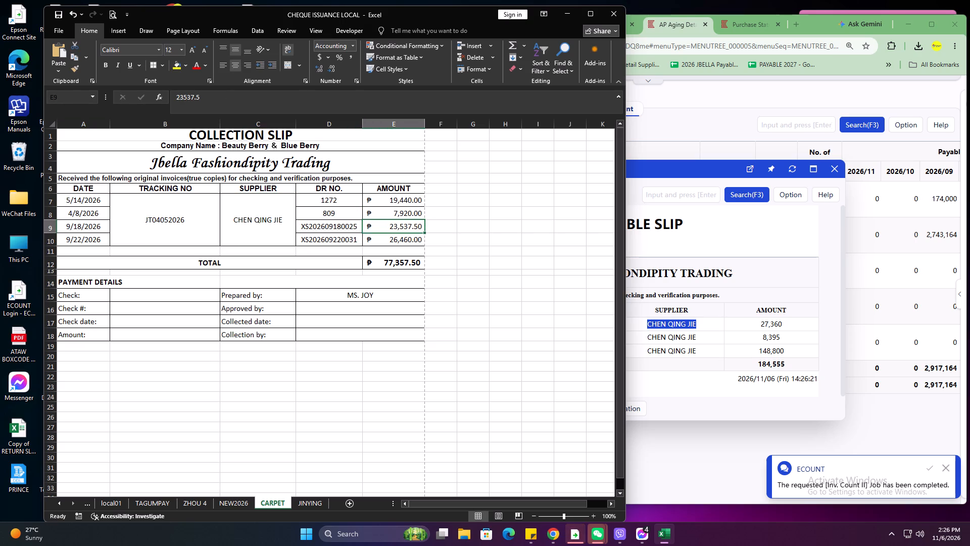
Delete the two leftover invoice rows dated 9/18/2026 and 9/22/2026 from the collection slip.
{"action": "left_click_drag", "start_coordinate": [47, 226], "coordinate": [48, 238]}
{"action": "right_click", "coordinate": [48, 238]}
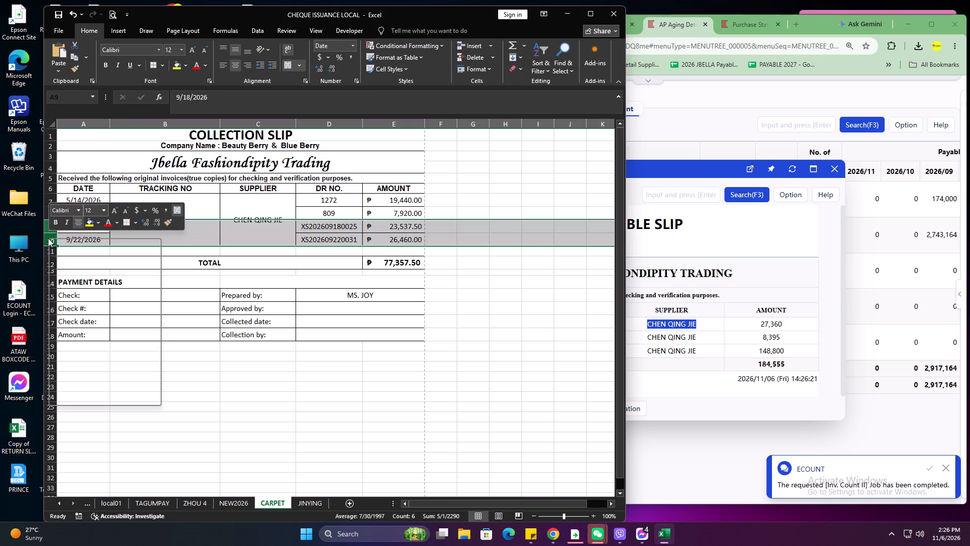
{"action": "left_click", "coordinate": [98, 329]}
{"action": "left_click", "coordinate": [505, 313]}
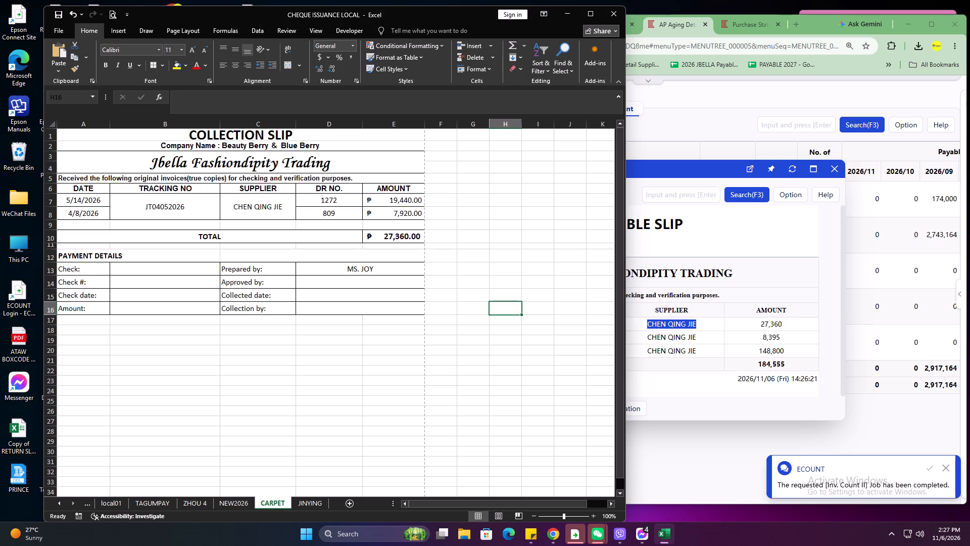
Check the slip's print preview and make the four payment details rows, Check to Amount, slightly taller.
{"action": "left_click", "coordinate": [542, 310]}
{"action": "key", "text": "ctrl+p"}
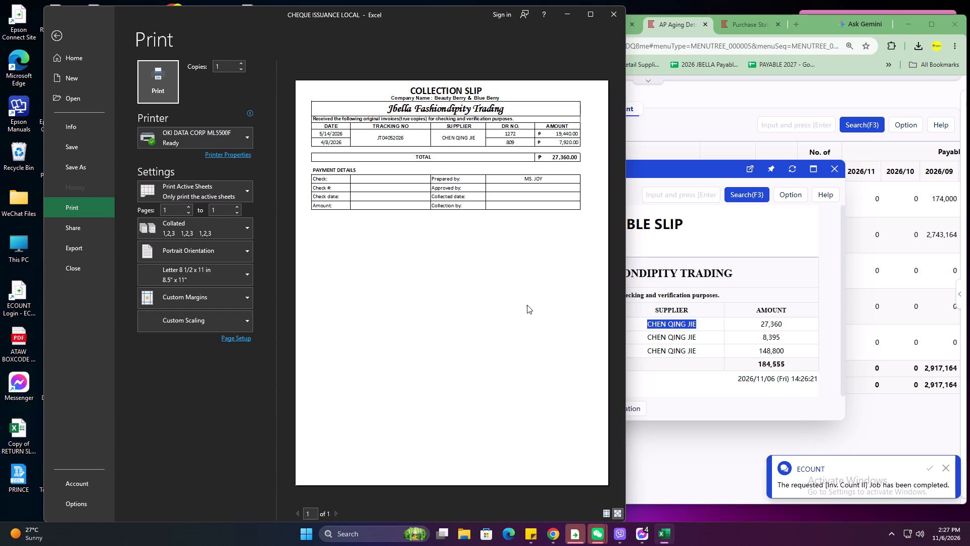
{"action": "left_click", "coordinate": [74, 37]}
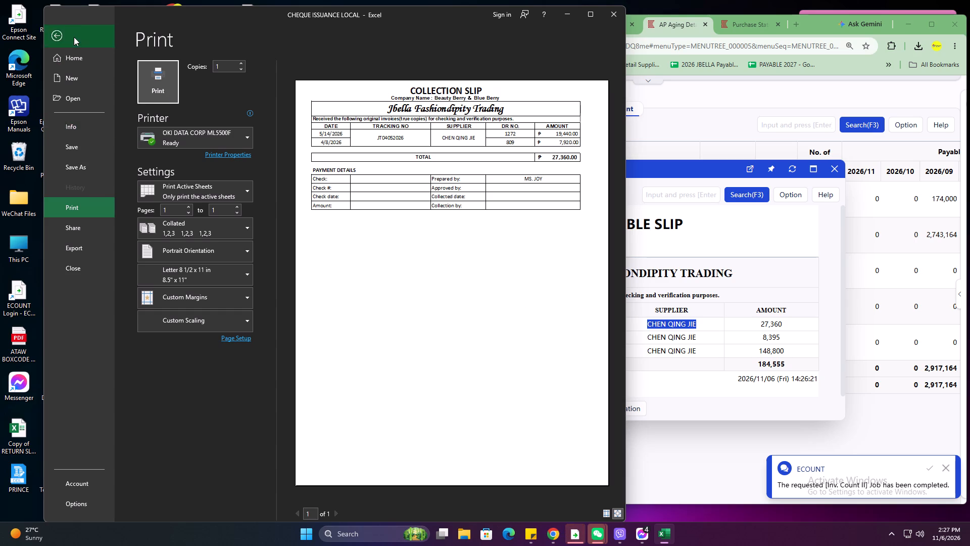
{"action": "left_click_drag", "start_coordinate": [54, 266], "coordinate": [58, 310]}
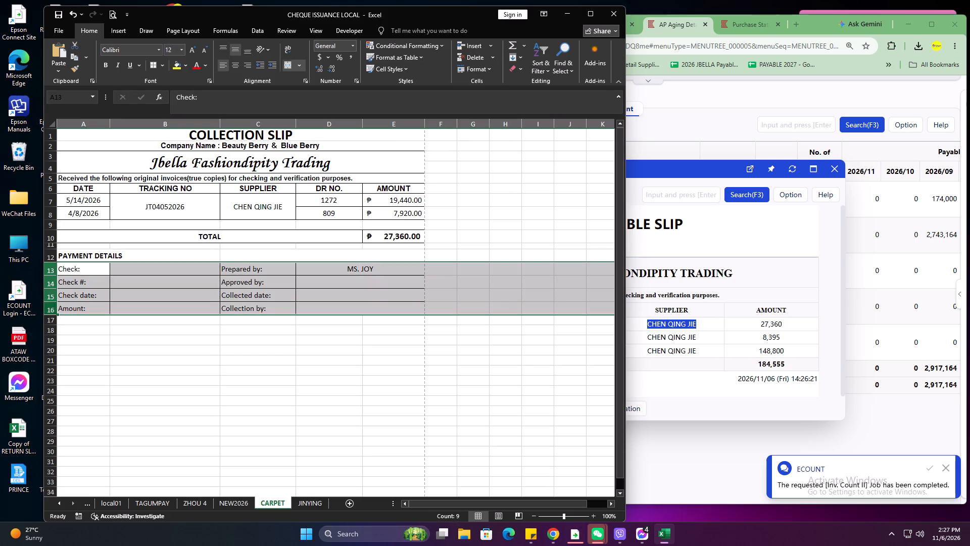
{"action": "left_click", "coordinate": [52, 275]}
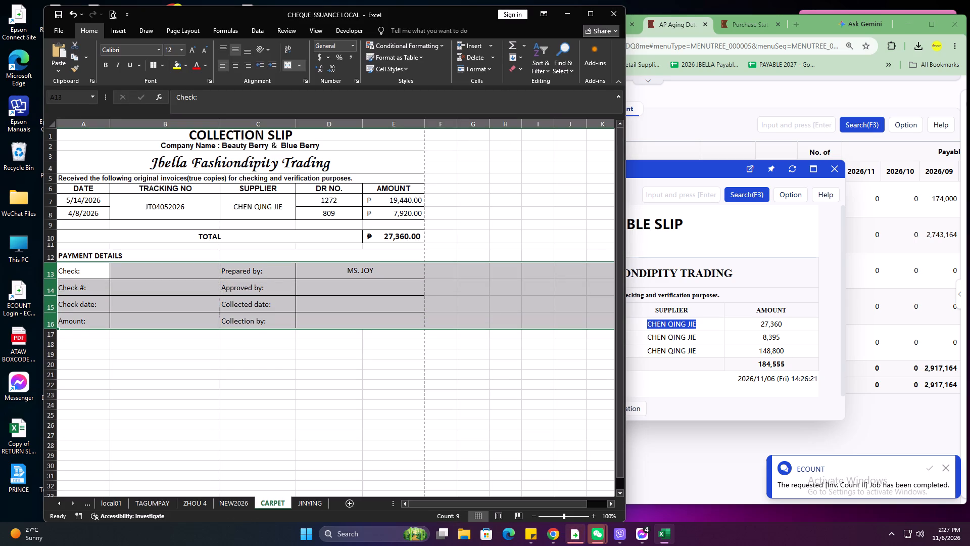
{"action": "left_click", "coordinate": [52, 279]}
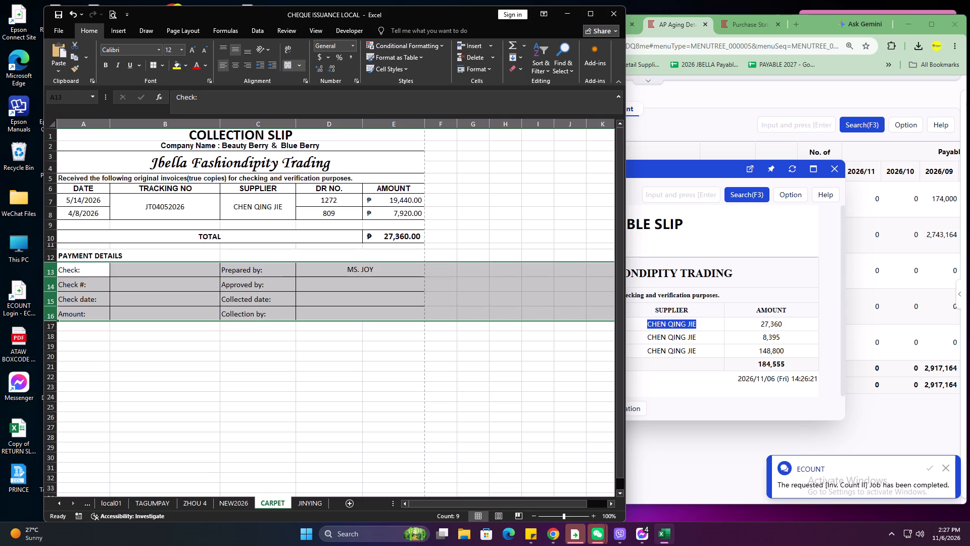
Print the completed collection slip for JT04052026 on the OKI DATA CORP ML5500F and save the workbook.
{"action": "key", "text": "ctrl+p"}
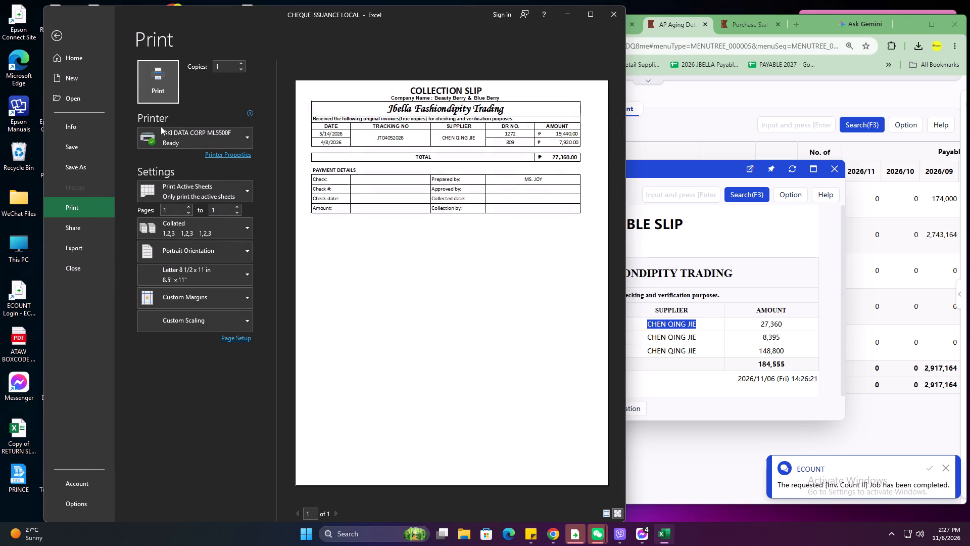
{"action": "left_click", "coordinate": [174, 87]}
{"action": "left_click", "coordinate": [368, 391]}
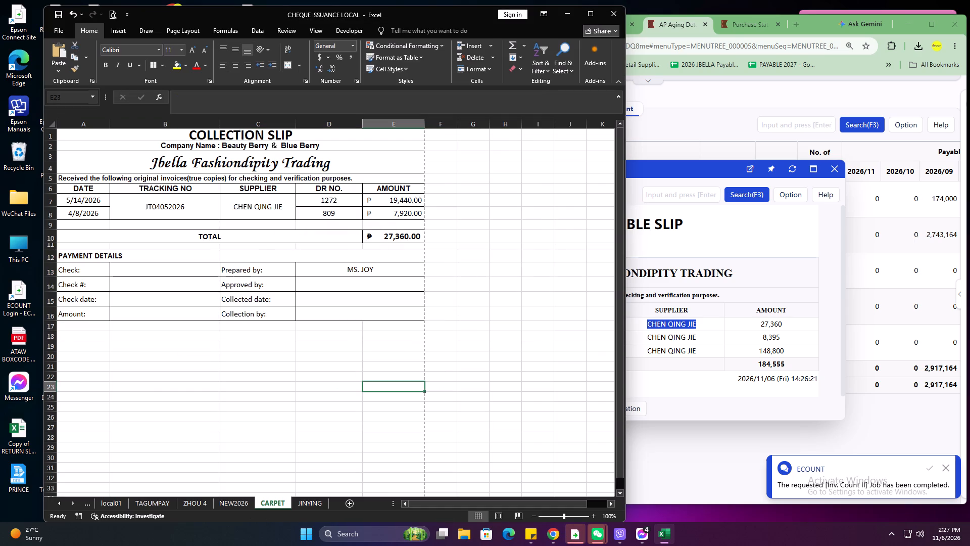
{"action": "key", "text": "ctrl+s"}
{"action": "key", "text": "ctrl+s"}
{"action": "key", "text": "ctrl+s"}
{"action": "left_click", "coordinate": [700, 224]}
{"action": "left_click_drag", "start_coordinate": [598, 334], "coordinate": [550, 333]}
{"action": "key", "text": "ctrl+c"}
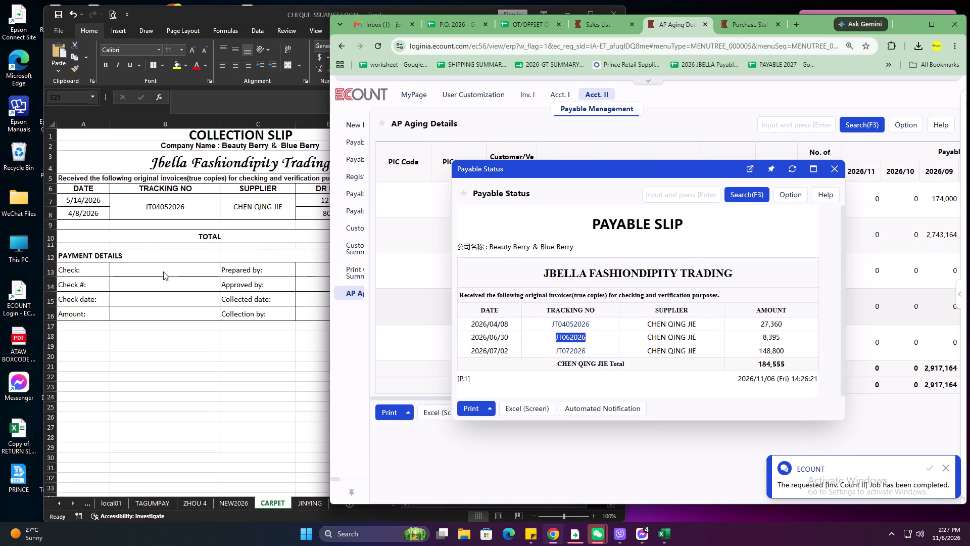
{"action": "triple_click", "coordinate": [150, 208]}
{"action": "left_click", "coordinate": [152, 208]}
{"action": "triple_click", "coordinate": [153, 208]}
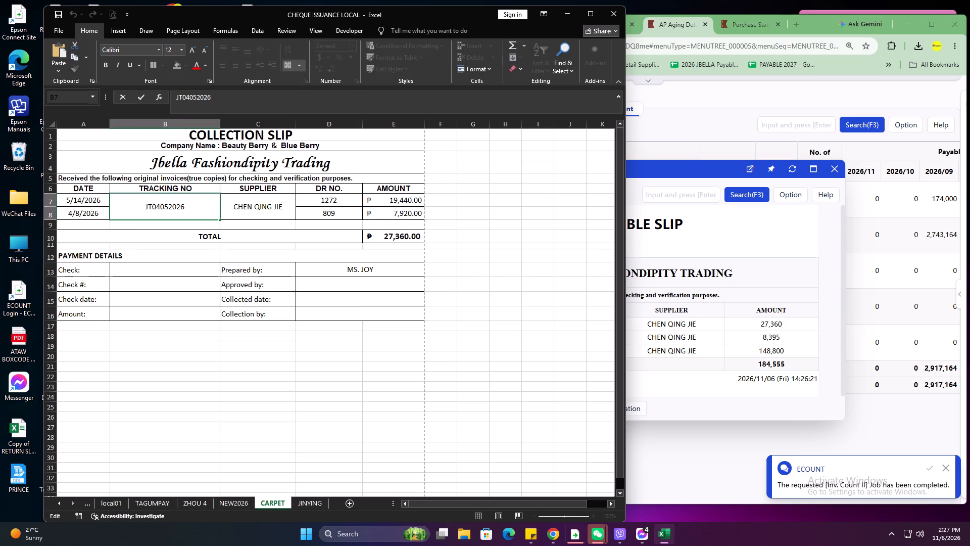
{"action": "left_click", "coordinate": [154, 208]}
{"action": "key", "text": "ctrl+v"}
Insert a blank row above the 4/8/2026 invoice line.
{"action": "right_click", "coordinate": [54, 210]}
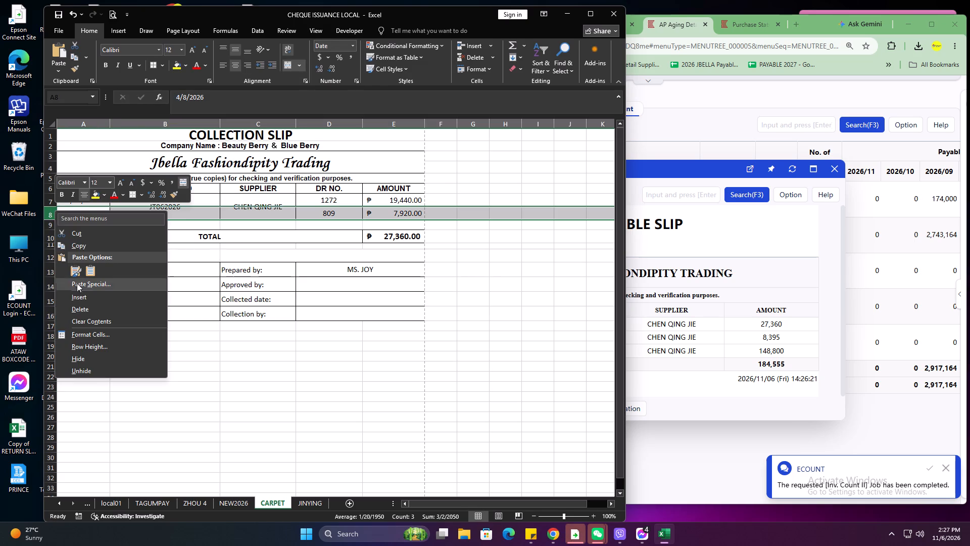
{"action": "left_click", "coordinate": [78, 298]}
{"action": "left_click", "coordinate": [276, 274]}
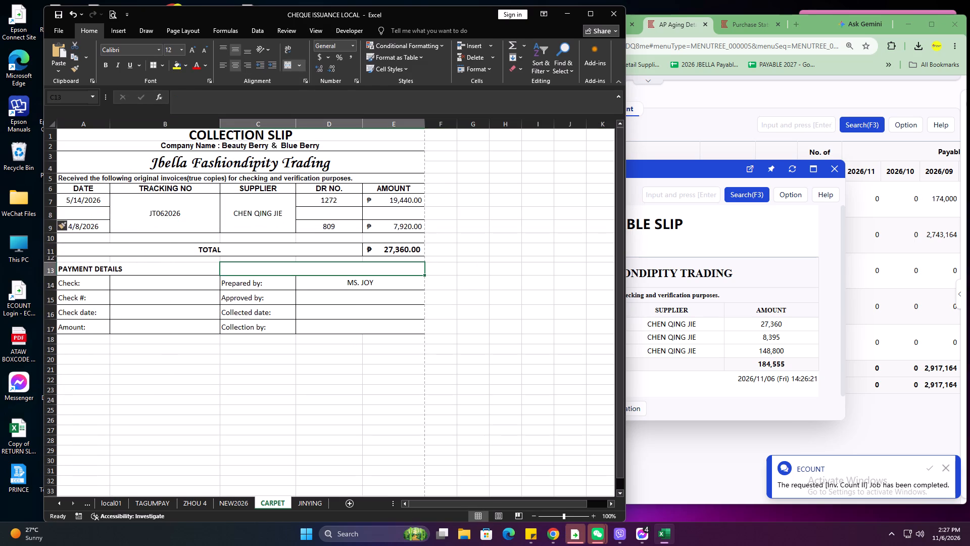
Delete the blank row and the 4/8/2026 invoice row, leaving a single invoice line.
{"action": "left_click", "coordinate": [43, 211]}
{"action": "left_click_drag", "start_coordinate": [47, 212], "coordinate": [47, 225]}
{"action": "right_click", "coordinate": [48, 225]}
{"action": "left_click", "coordinate": [104, 319]}
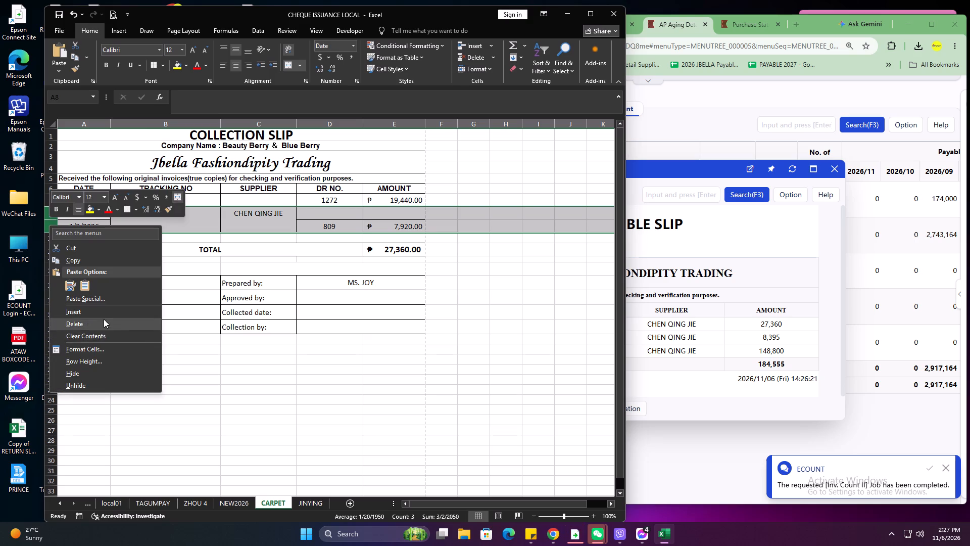
Fill the remaining invoice line with date 6/30/2026, DR number 1816 and amount 8395.
{"action": "left_click", "coordinate": [84, 191]}
{"action": "left_click", "coordinate": [84, 196]}
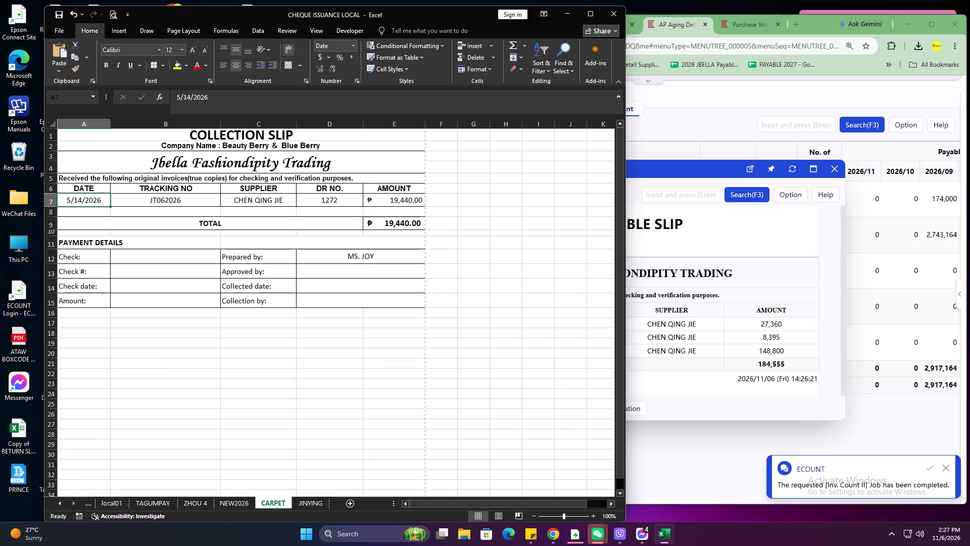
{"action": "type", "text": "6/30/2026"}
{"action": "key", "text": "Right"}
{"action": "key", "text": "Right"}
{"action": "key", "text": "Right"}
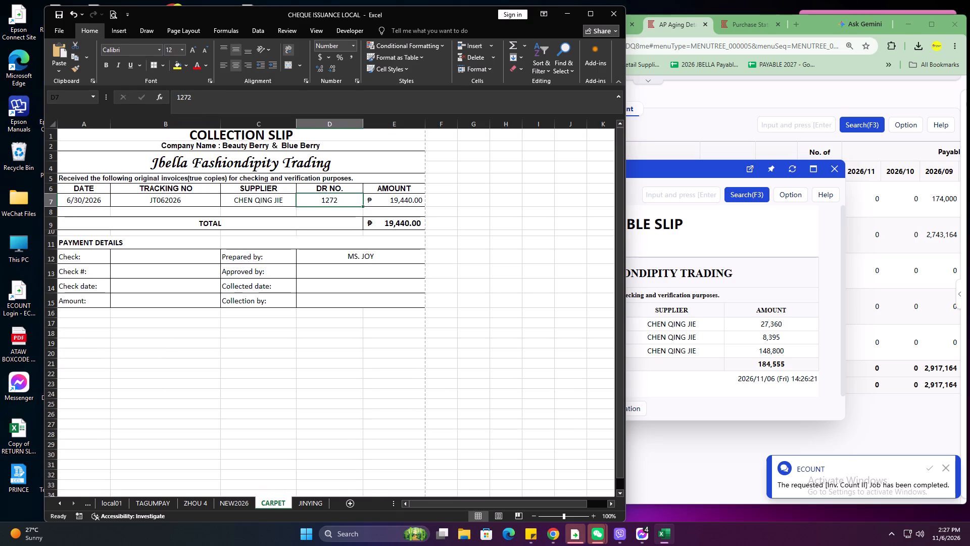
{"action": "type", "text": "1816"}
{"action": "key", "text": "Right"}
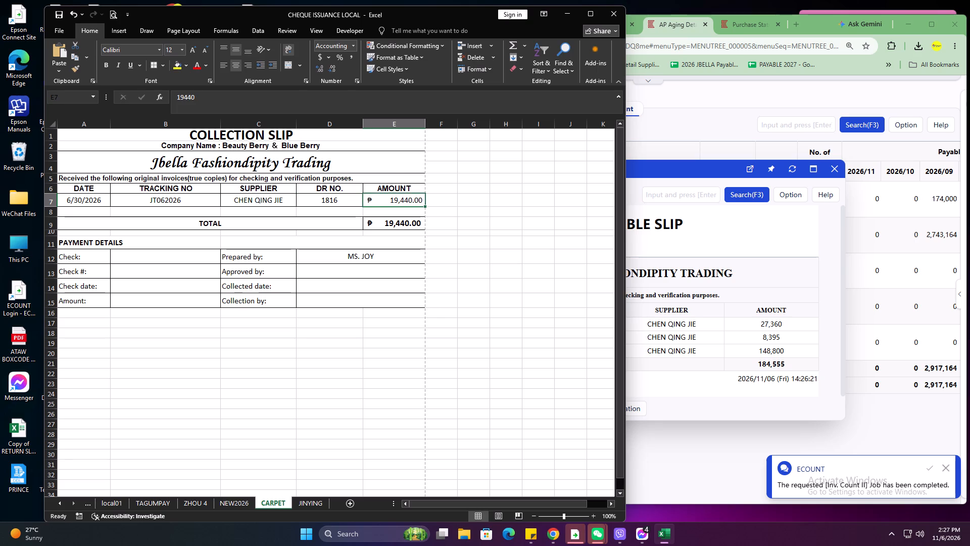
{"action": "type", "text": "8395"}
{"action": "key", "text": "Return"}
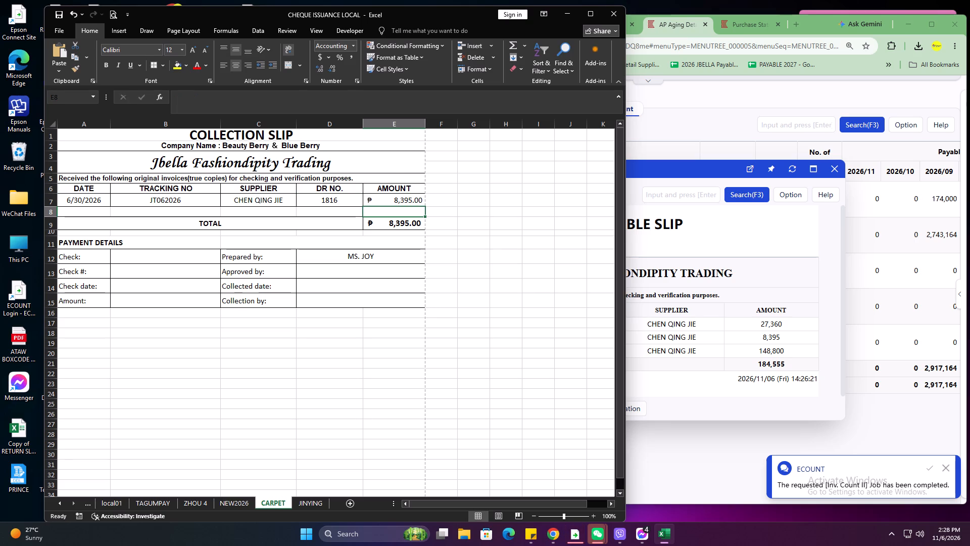
{"action": "left_click", "coordinate": [474, 240]}
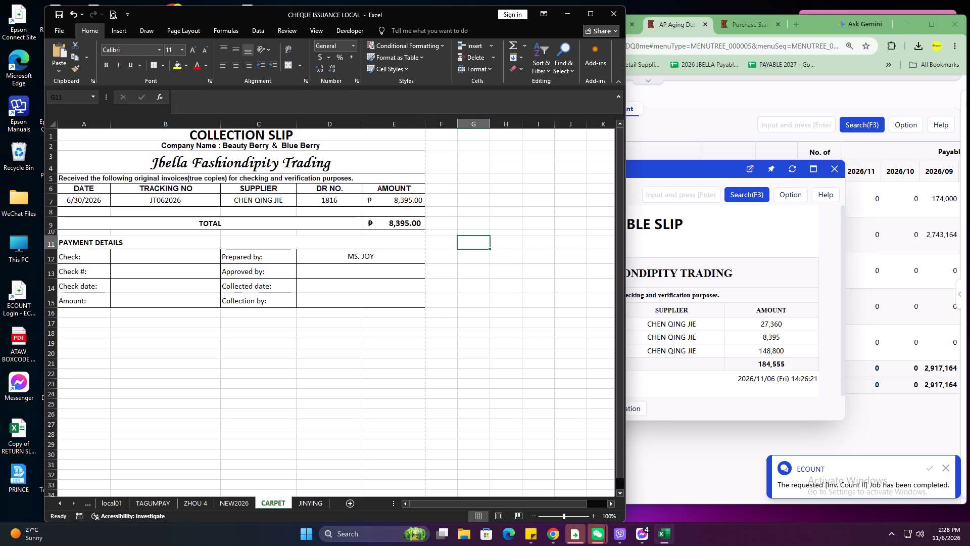
{"action": "key", "text": "ctrl+shift+p"}
{"action": "key", "text": "Escape"}
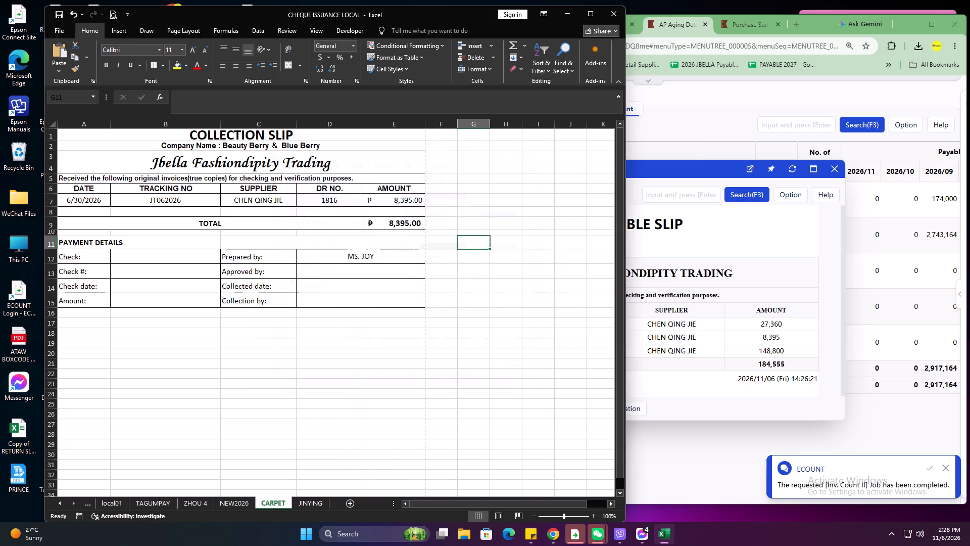
{"action": "key", "text": "ctrl+p"}
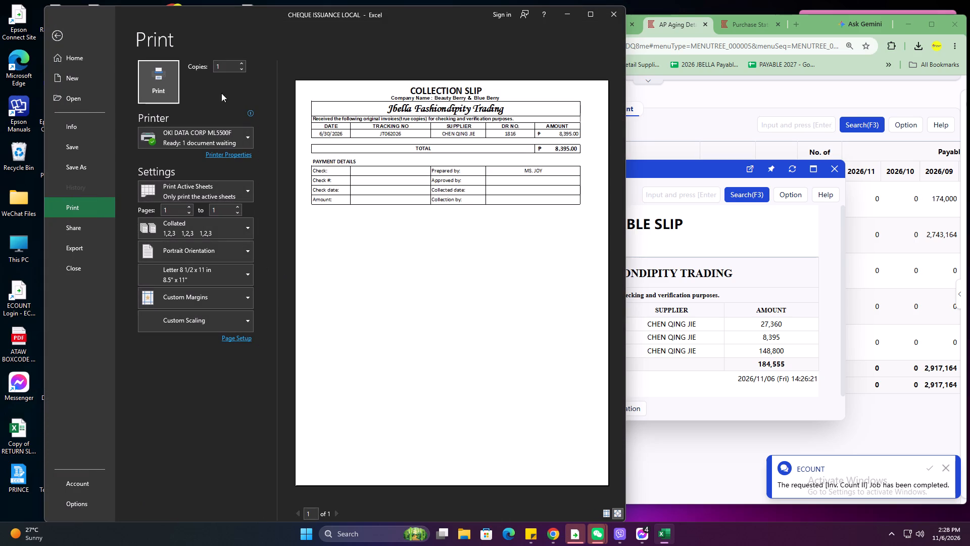
{"action": "left_click", "coordinate": [180, 91]}
{"action": "left_click", "coordinate": [171, 95]}
Copy tracking number JT072026 from the ECOUNT payable slip into the collection slip's tracking number cell.
{"action": "left_click", "coordinate": [688, 251]}
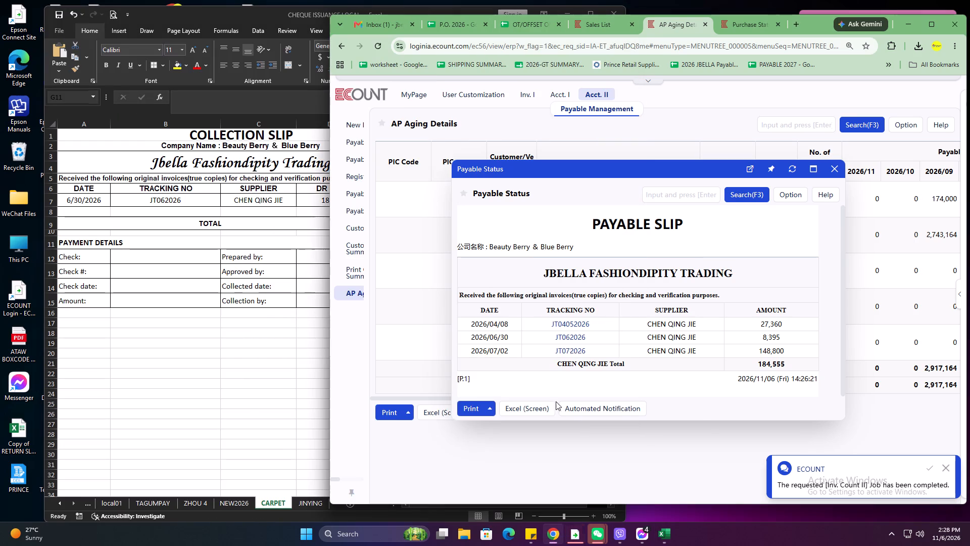
{"action": "left_click_drag", "start_coordinate": [599, 356], "coordinate": [546, 353]}
{"action": "key", "text": "ctrl+c"}
{"action": "left_click", "coordinate": [177, 185]}
{"action": "triple_click", "coordinate": [171, 197]}
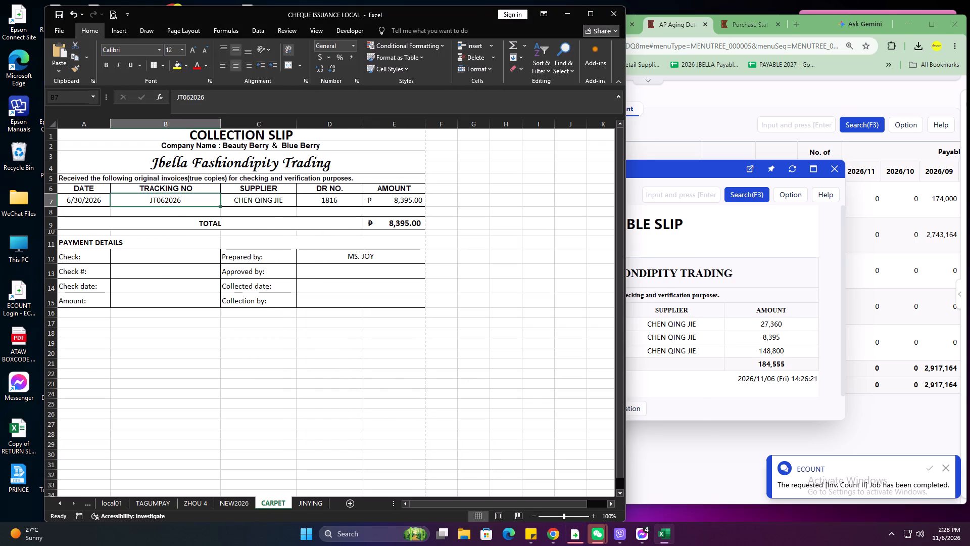
{"action": "left_click_drag", "start_coordinate": [204, 204], "coordinate": [145, 200]}
{"action": "key", "text": "ctrl+v"}
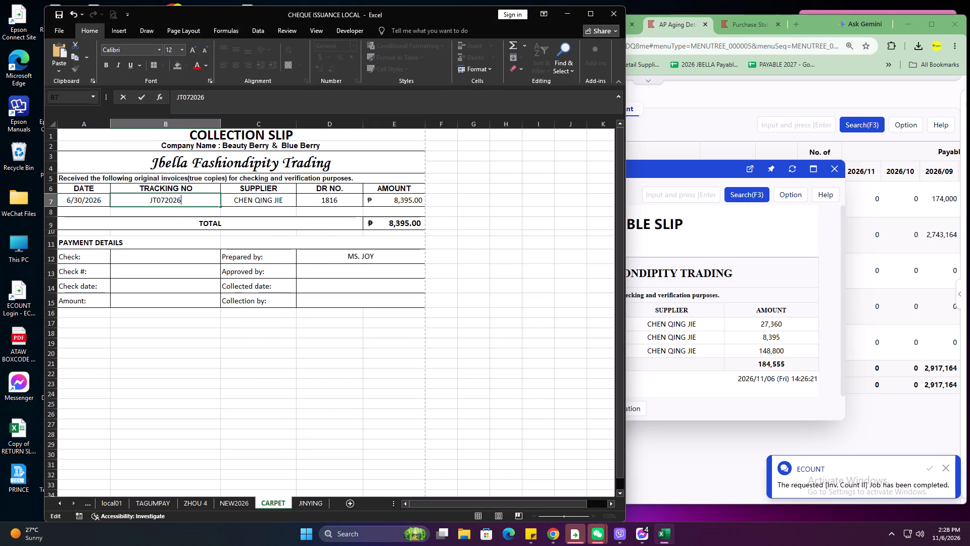
Insert a row above the JT072026 invoice line and copy the whole invoice line into it.
{"action": "right_click", "coordinate": [50, 202]}
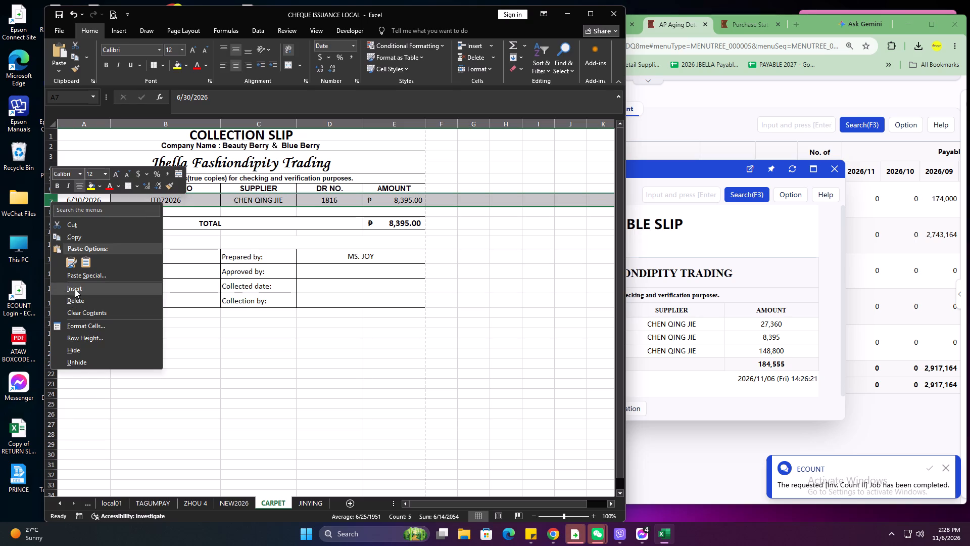
{"action": "left_click", "coordinate": [75, 289]}
{"action": "left_click", "coordinate": [242, 234]}
{"action": "left_click_drag", "start_coordinate": [95, 205], "coordinate": [375, 209]}
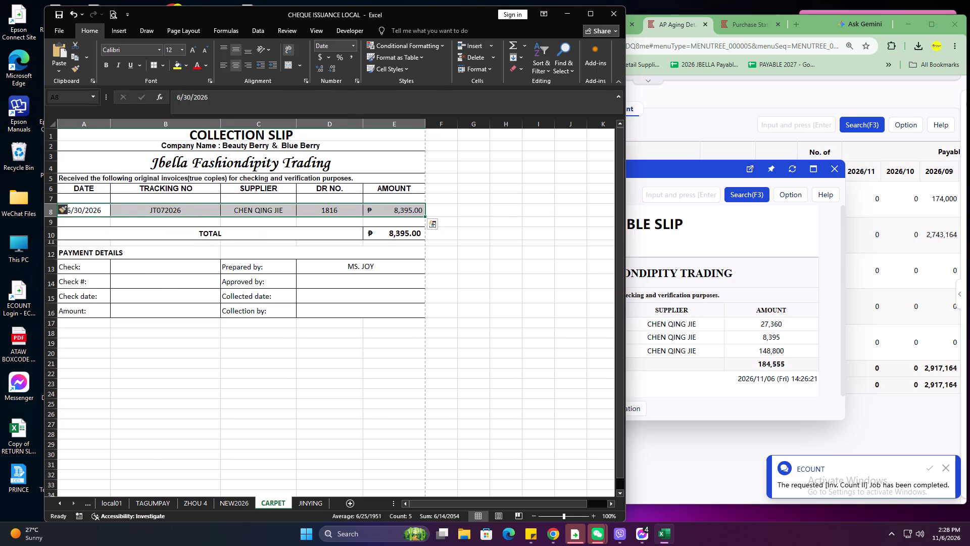
{"action": "key", "text": "ctrl+c"}
{"action": "left_click", "coordinate": [82, 194]}
{"action": "key", "text": "ctrl+v"}
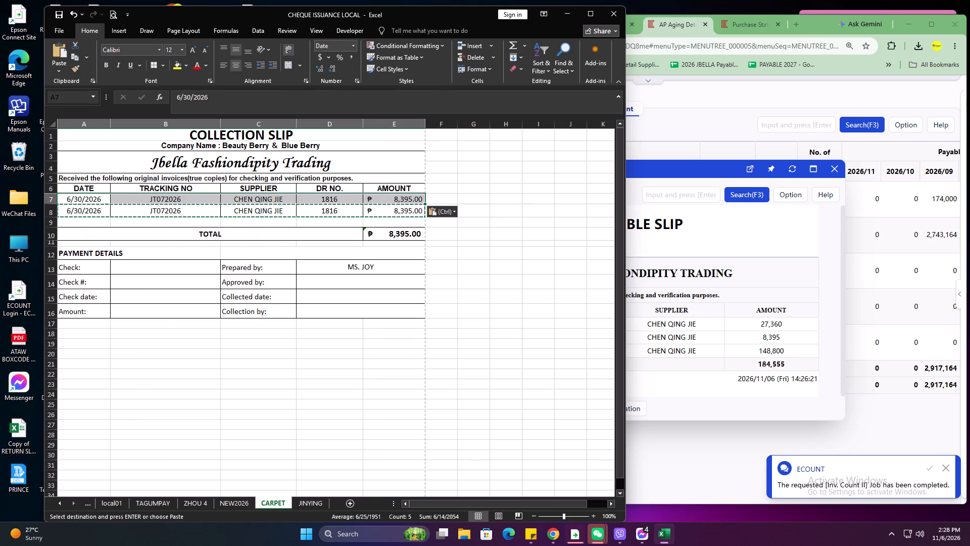
Insert two more rows between the invoice lines and copy the JT072026 line into both, making four lines.
{"action": "right_click", "coordinate": [56, 210]}
{"action": "left_click", "coordinate": [78, 298]}
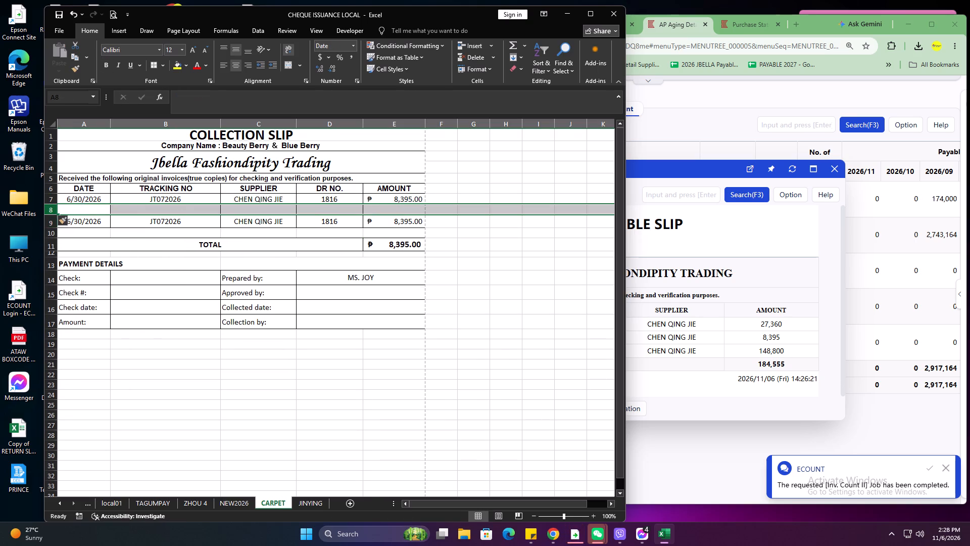
{"action": "right_click", "coordinate": [51, 210]}
{"action": "left_click", "coordinate": [80, 299]}
{"action": "left_click_drag", "start_coordinate": [84, 201], "coordinate": [89, 201]}
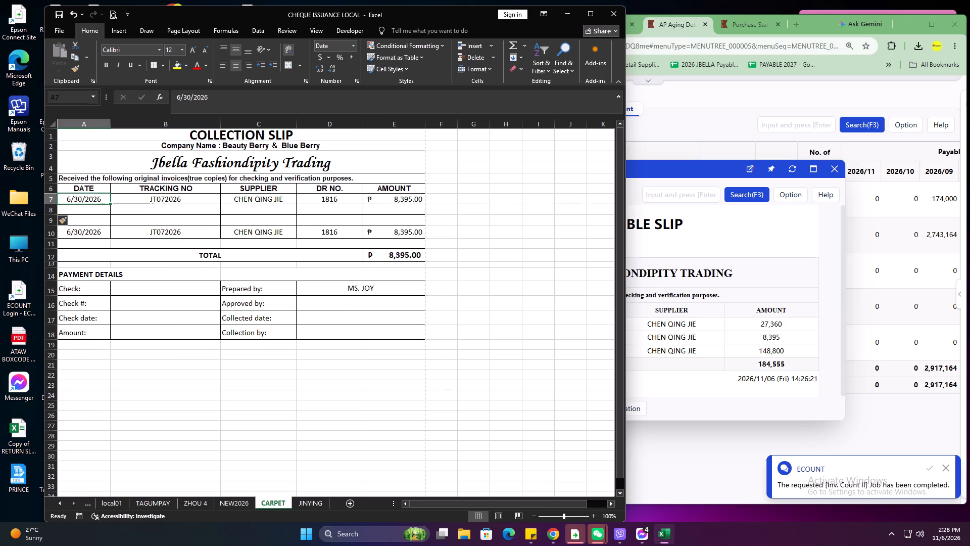
{"action": "left_click_drag", "start_coordinate": [89, 201], "coordinate": [380, 203]}
{"action": "key", "text": "ctrl+c"}
{"action": "left_click", "coordinate": [82, 207]}
{"action": "key", "text": "ctrl+v"}
{"action": "left_click", "coordinate": [80, 220]}
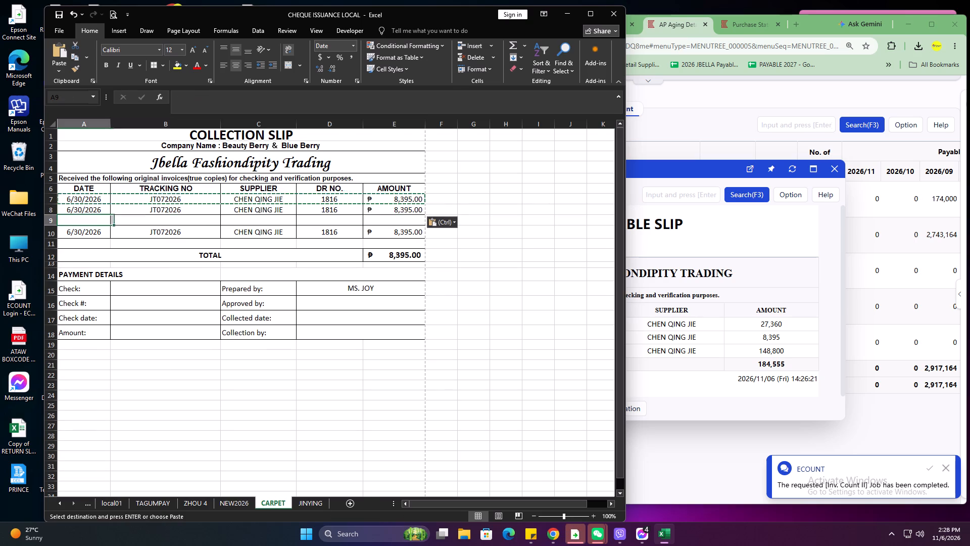
{"action": "key", "text": "ctrl+v"}
Make the row heights of the four invoice lines equal.
{"action": "left_click_drag", "start_coordinate": [52, 200], "coordinate": [54, 230]}
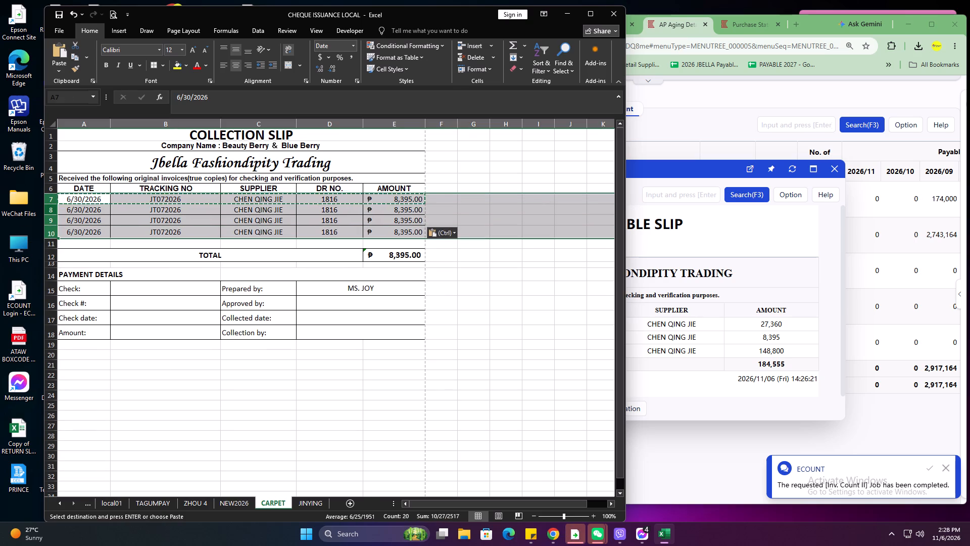
{"action": "left_click", "coordinate": [54, 205]}
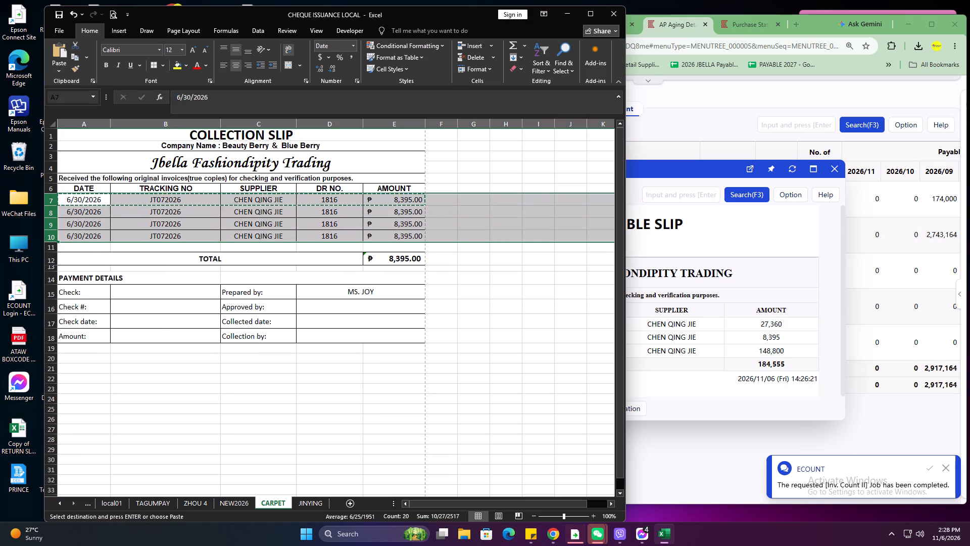
{"action": "left_click", "coordinate": [215, 216]}
Merge the TRACKING NO cells of the four invoice lines into one cell, and likewise the SUPPLIER cells.
{"action": "left_click_drag", "start_coordinate": [202, 196], "coordinate": [201, 234]}
{"action": "left_click", "coordinate": [284, 66]}
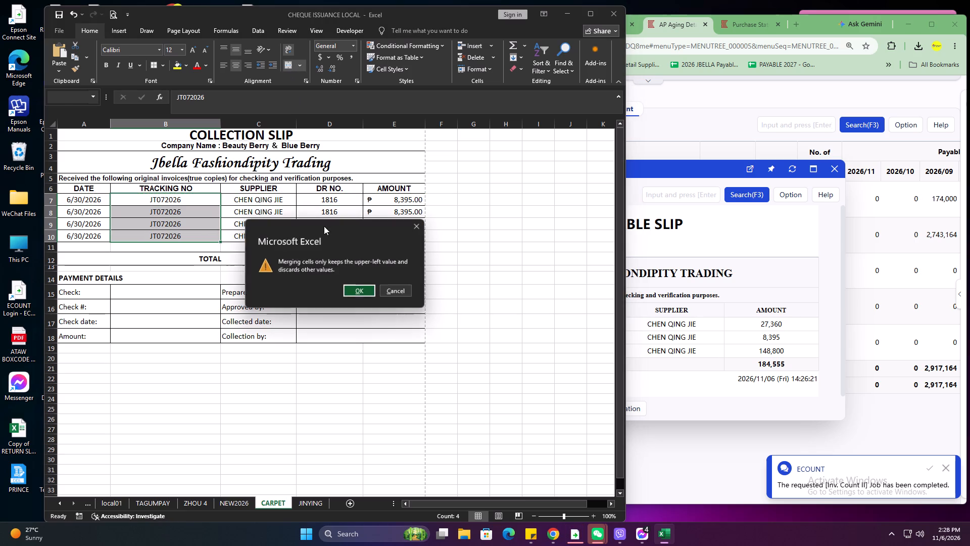
{"action": "left_click", "coordinate": [367, 287]}
{"action": "left_click_drag", "start_coordinate": [275, 198], "coordinate": [274, 237]}
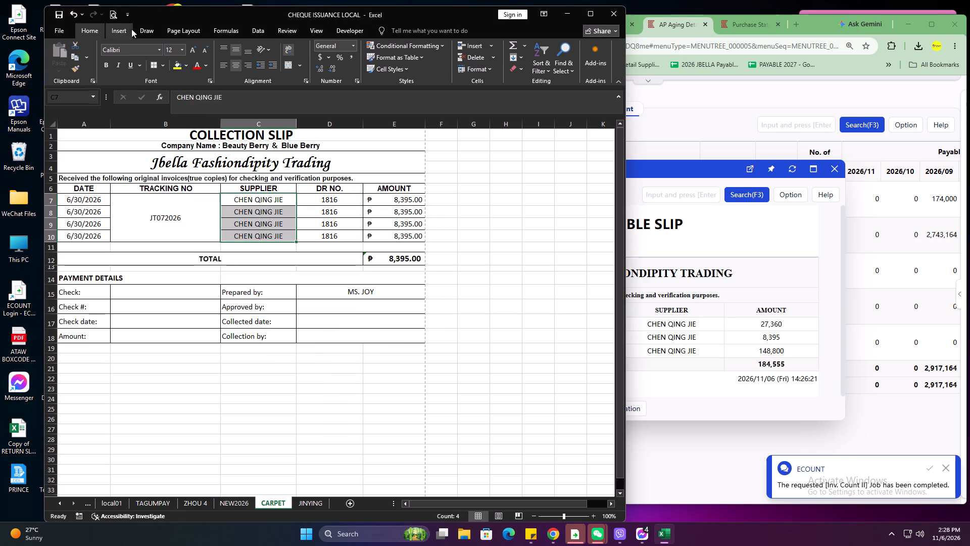
{"action": "left_click", "coordinate": [74, 68]}
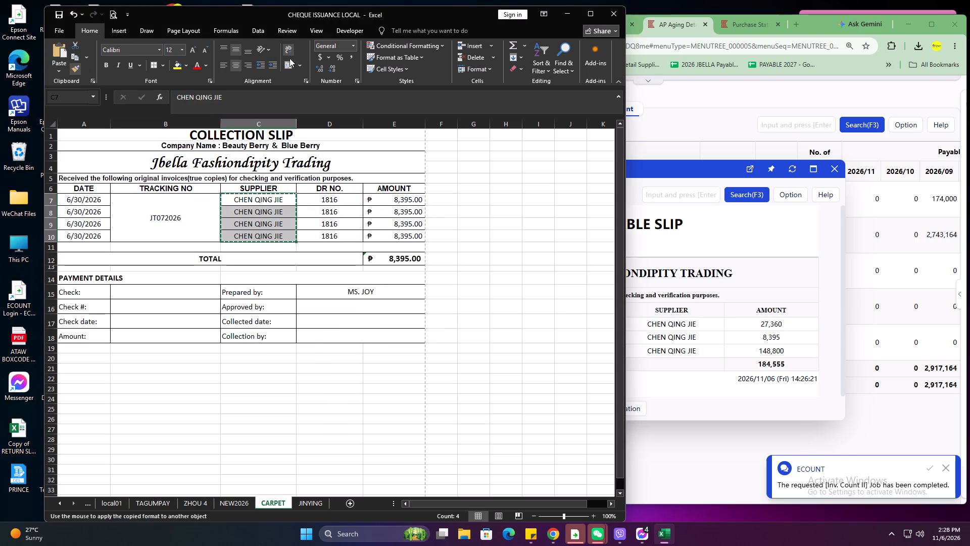
{"action": "left_click", "coordinate": [289, 65]}
{"action": "left_click", "coordinate": [357, 292]}
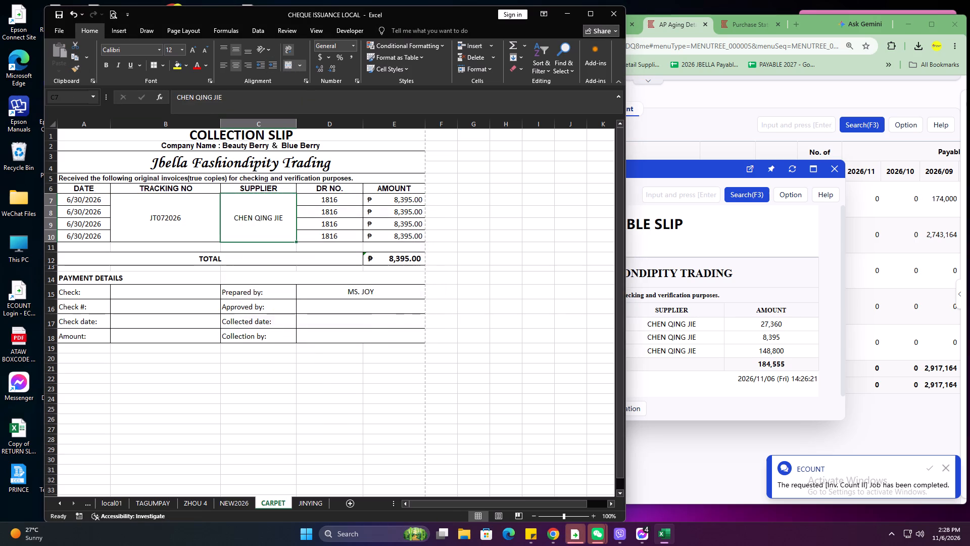
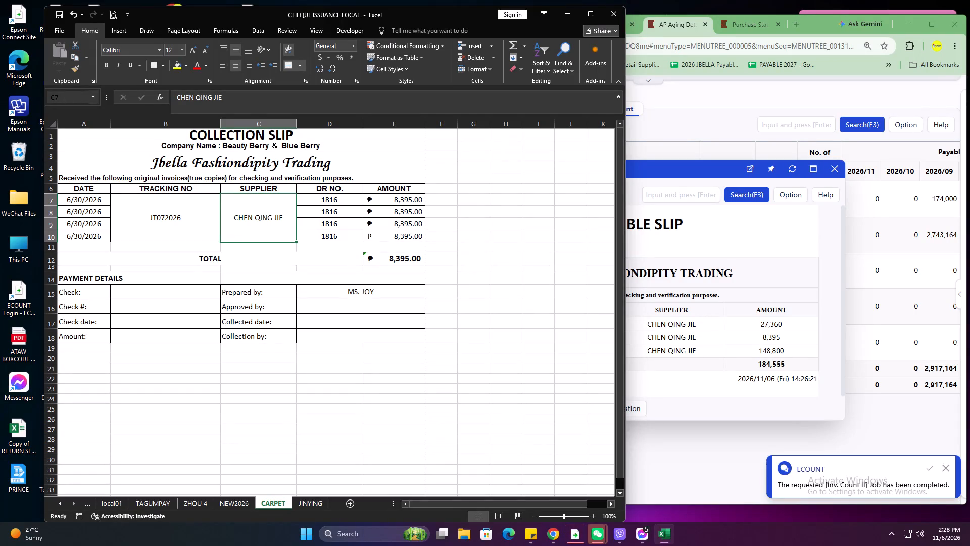
Set the four invoice lines' dates to 7/2/2026, 7/25/2026, 7/25/2026 and 7/29/2026.
{"action": "left_click", "coordinate": [247, 216]}
{"action": "left_click", "coordinate": [184, 213]}
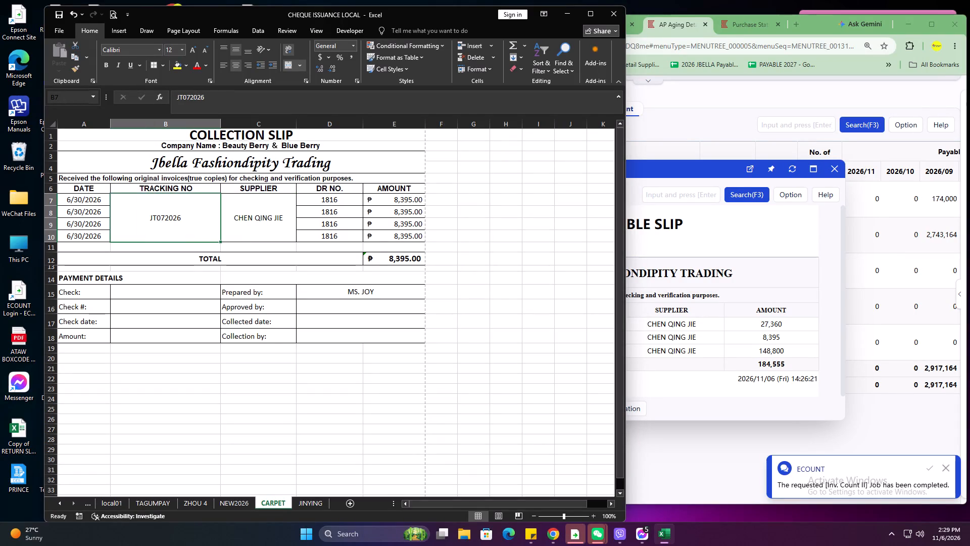
{"action": "left_click", "coordinate": [84, 200]}
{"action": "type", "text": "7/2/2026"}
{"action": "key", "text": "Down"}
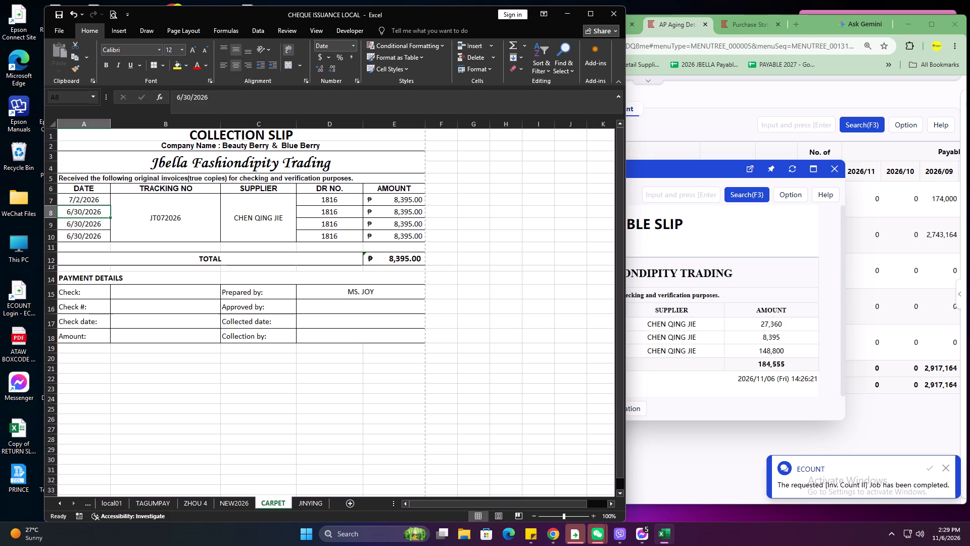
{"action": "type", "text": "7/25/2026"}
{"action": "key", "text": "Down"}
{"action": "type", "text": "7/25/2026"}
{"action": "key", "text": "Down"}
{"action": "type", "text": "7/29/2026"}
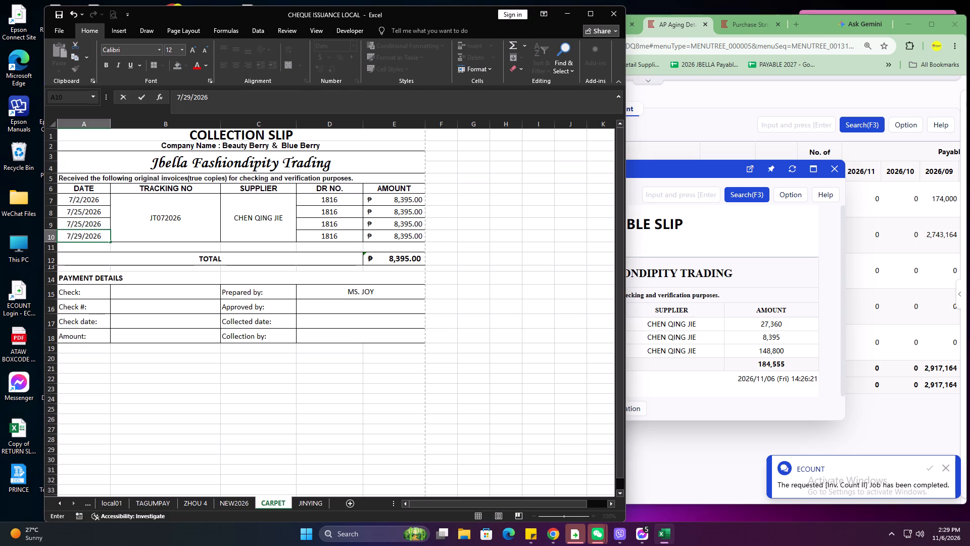
Enter DR no. 1822 with amount 35,028 on the first invoice line, and DR no. 5028 with amount 3,960 on the second.
{"action": "left_click", "coordinate": [338, 200]}
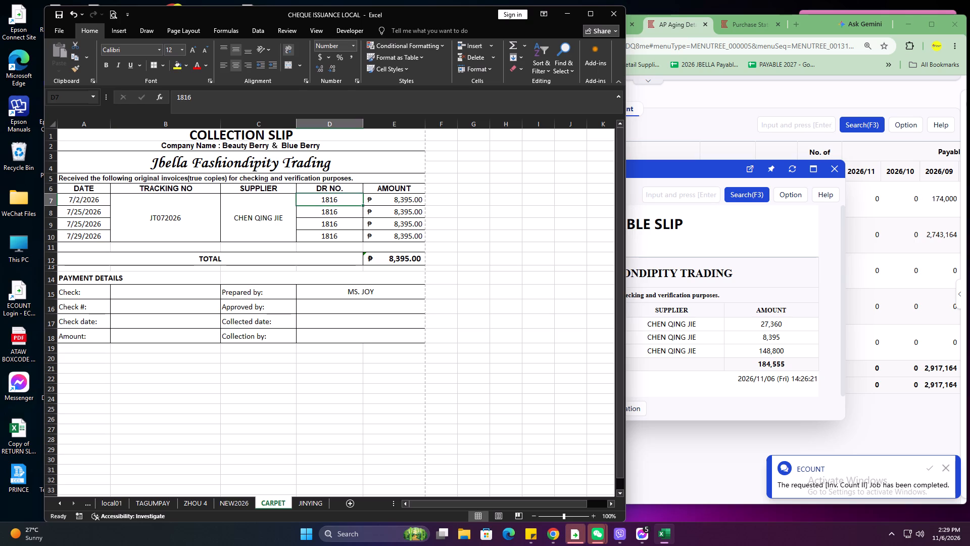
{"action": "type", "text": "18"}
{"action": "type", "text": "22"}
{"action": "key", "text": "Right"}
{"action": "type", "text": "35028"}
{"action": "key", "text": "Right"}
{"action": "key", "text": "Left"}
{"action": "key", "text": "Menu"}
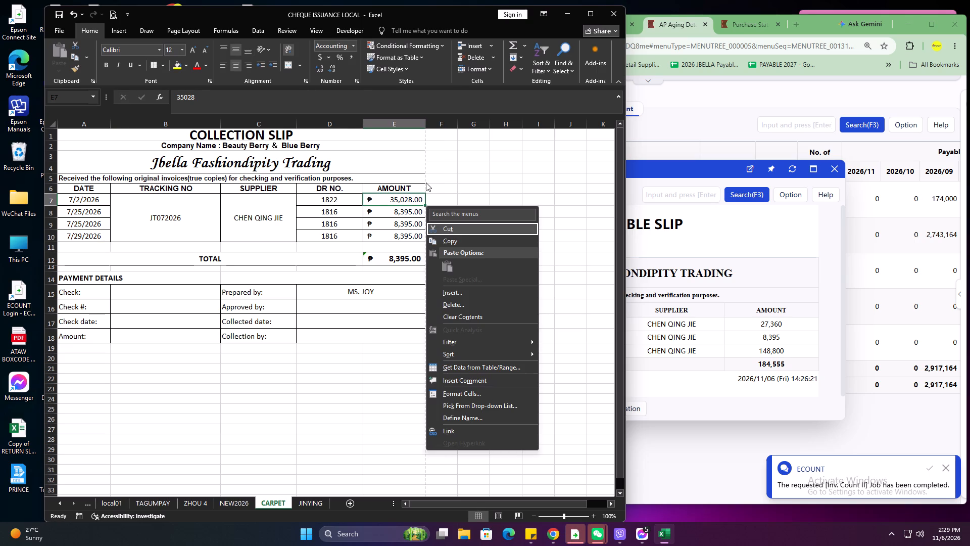
{"action": "left_click", "coordinate": [353, 210]}
{"action": "left_click", "coordinate": [347, 210]}
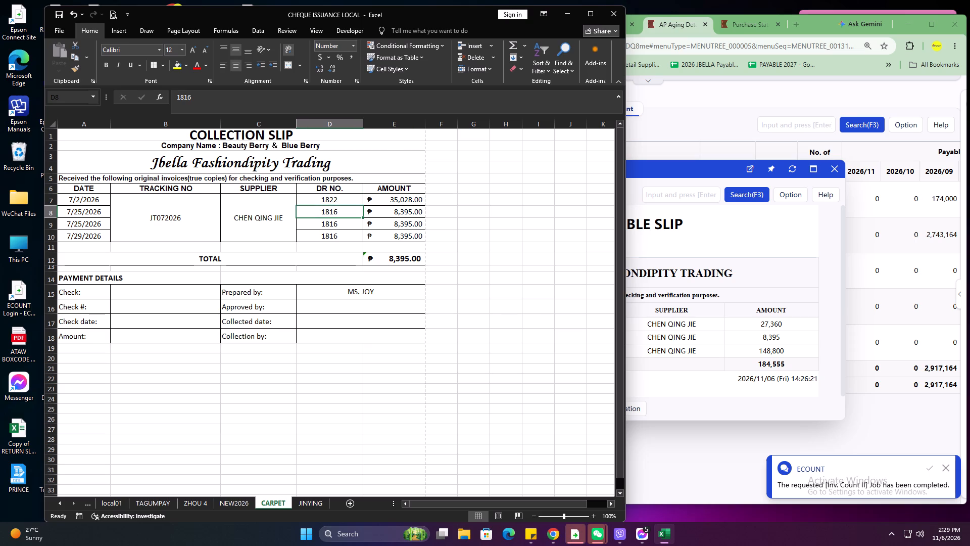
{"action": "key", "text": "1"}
{"action": "key", "text": "BackSpace"}
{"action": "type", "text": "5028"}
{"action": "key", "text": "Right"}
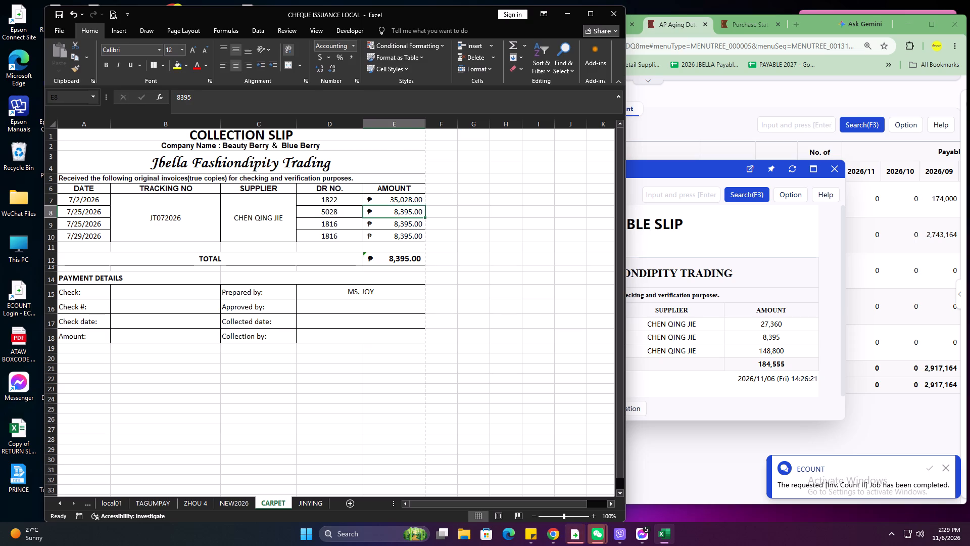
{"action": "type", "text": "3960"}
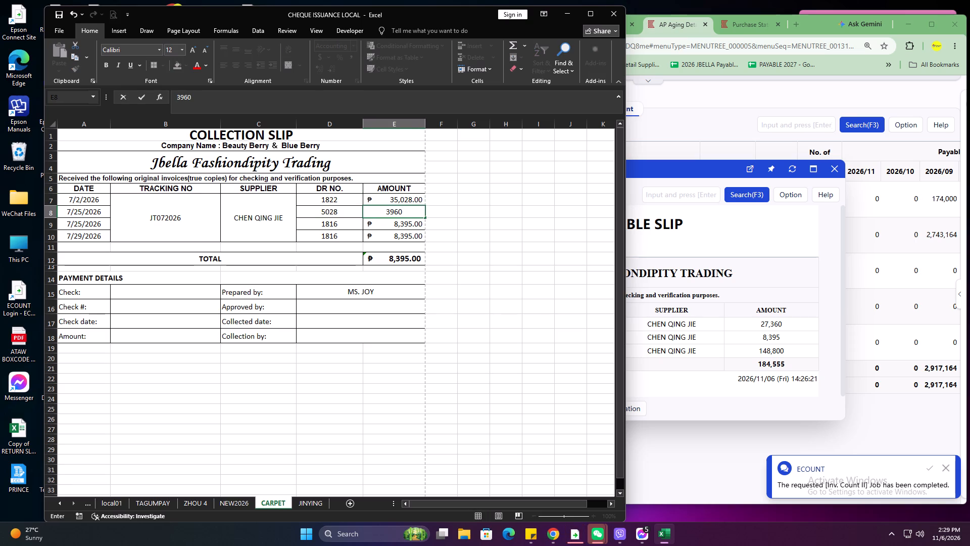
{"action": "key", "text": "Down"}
Enter DR no. 5029 with amount 82,932 on the third invoice line, and DR no. 5049 with amount 26,880 on the fourth.
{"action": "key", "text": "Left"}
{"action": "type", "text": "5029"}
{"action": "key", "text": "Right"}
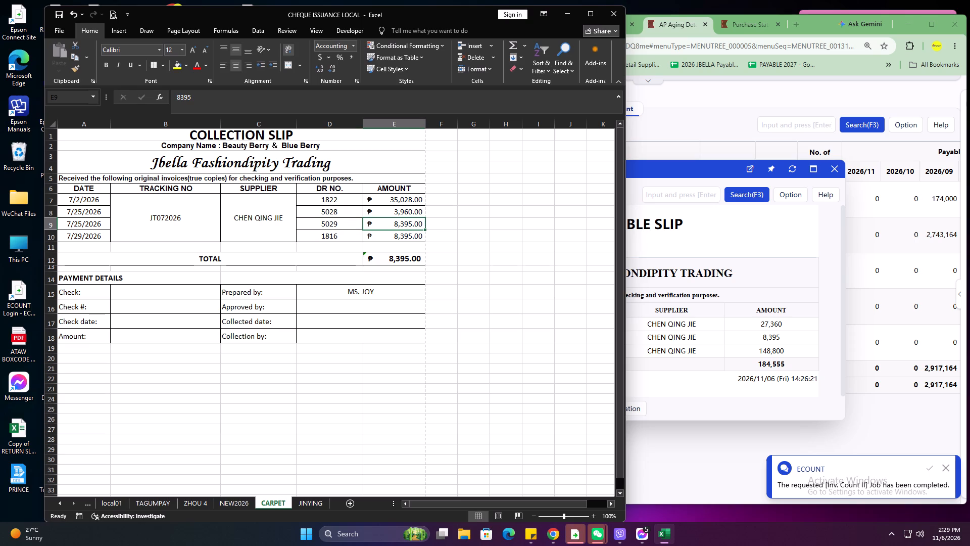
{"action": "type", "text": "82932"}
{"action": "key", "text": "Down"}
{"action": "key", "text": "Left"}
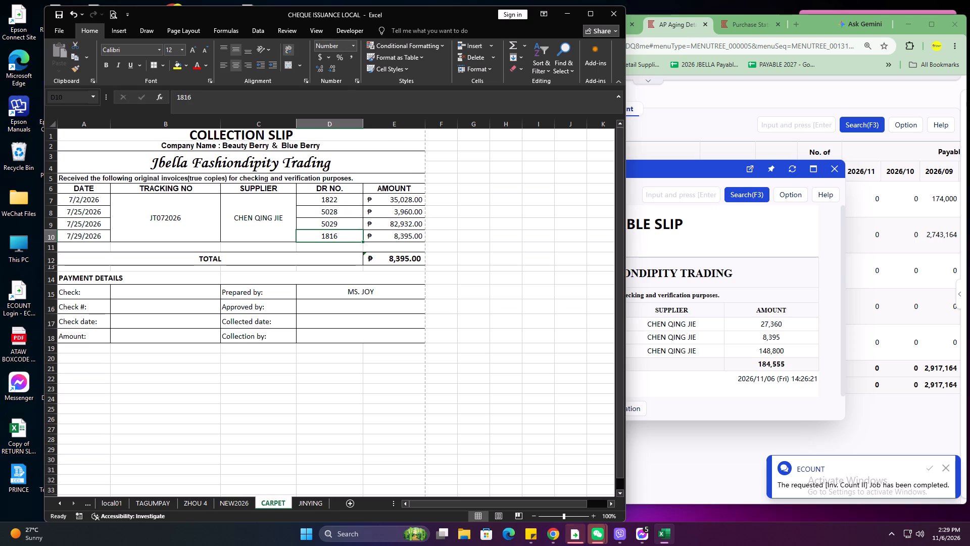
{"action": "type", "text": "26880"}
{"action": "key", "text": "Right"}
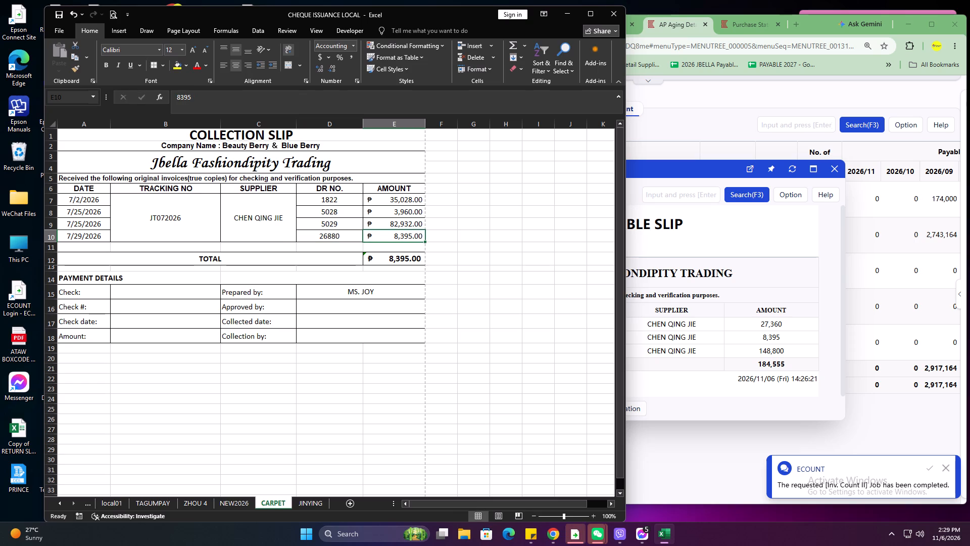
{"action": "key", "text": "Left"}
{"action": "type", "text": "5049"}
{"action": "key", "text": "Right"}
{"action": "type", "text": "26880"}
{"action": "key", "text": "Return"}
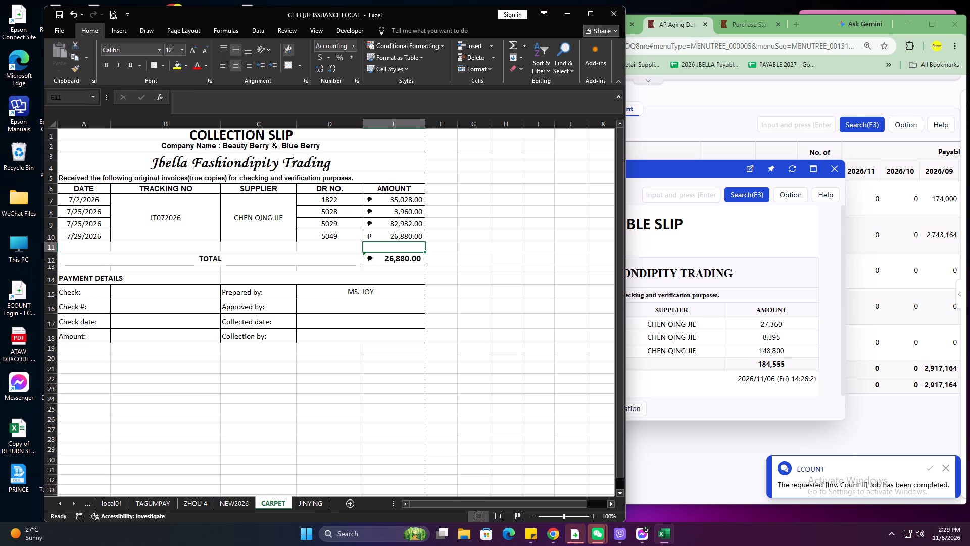
Replace the TOTAL amount's formula with a sum covering all the invoice lines, E7:E11.
{"action": "left_click", "coordinate": [393, 257]}
{"action": "key", "text": "alt+equal"}
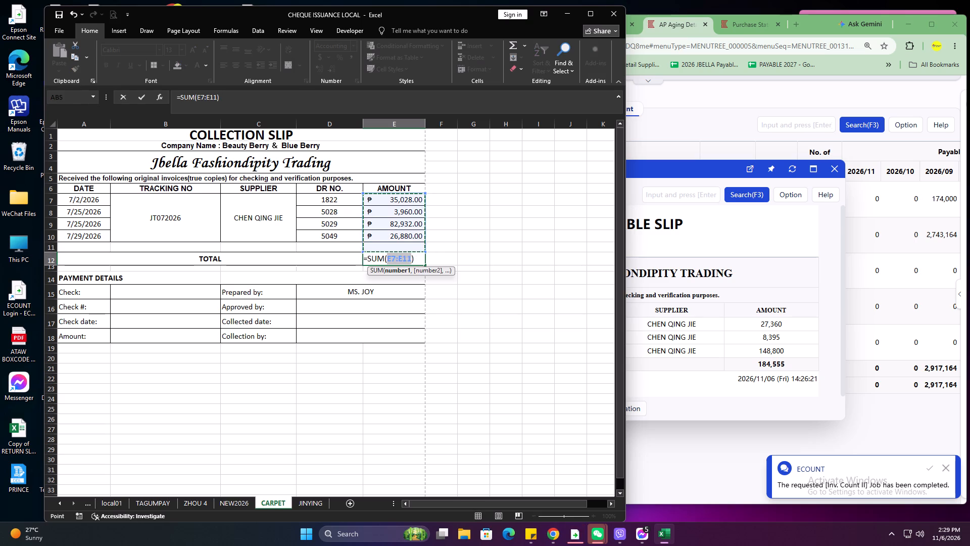
{"action": "key", "text": "Return"}
{"action": "left_click", "coordinate": [583, 315]}
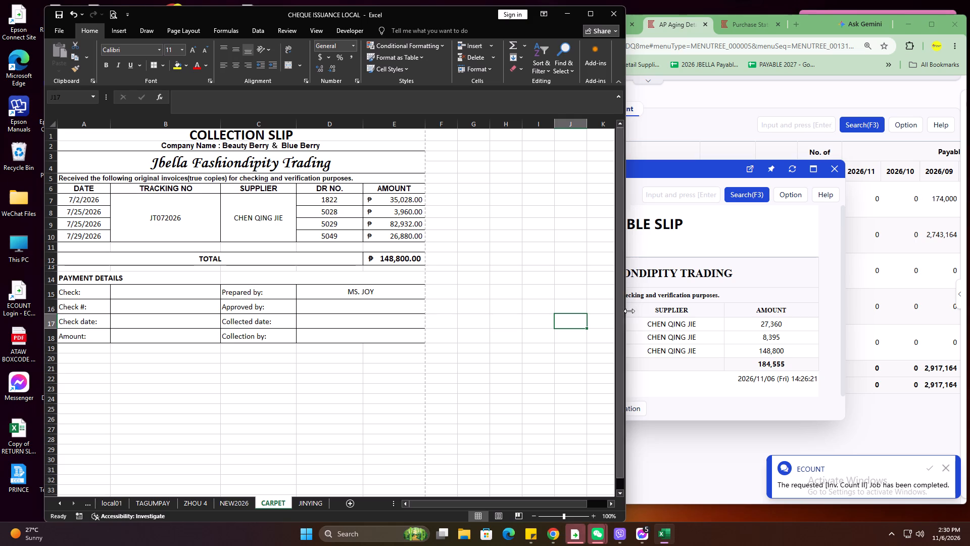
{"action": "left_click", "coordinate": [409, 202]}
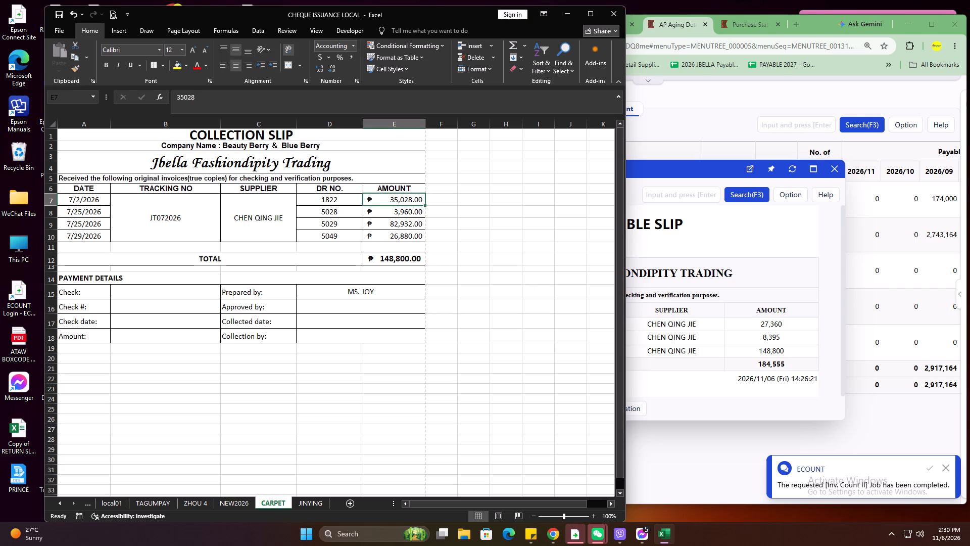
{"action": "left_click", "coordinate": [417, 212]}
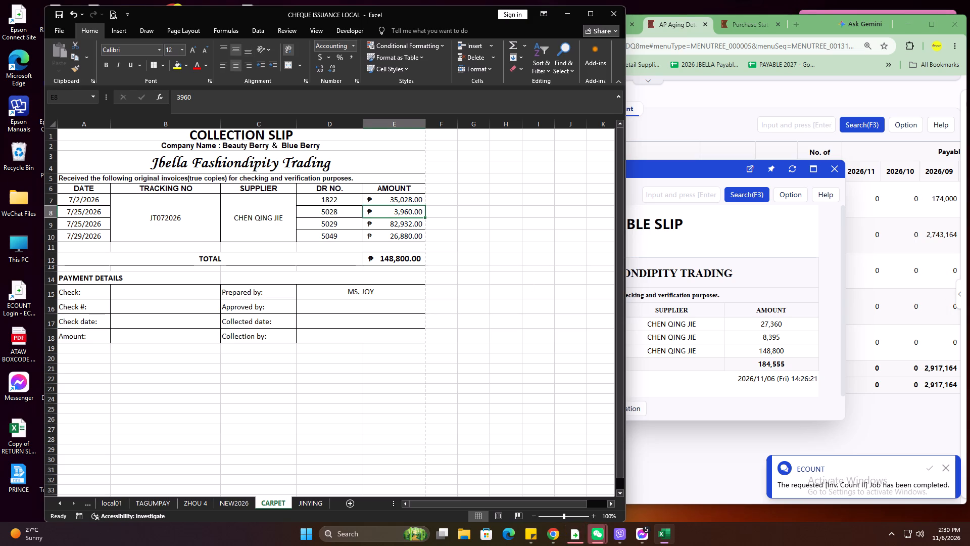
{"action": "left_click_drag", "start_coordinate": [411, 226], "coordinate": [416, 227]}
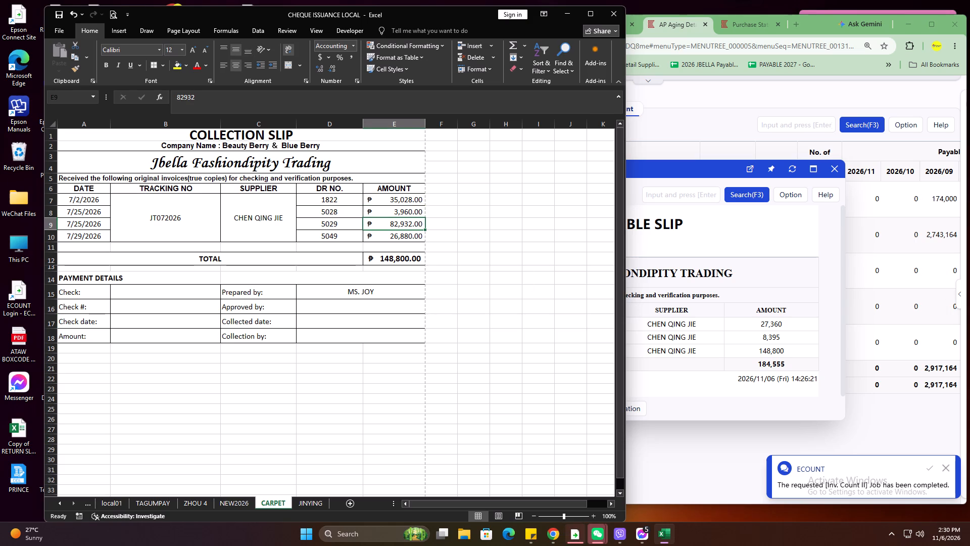
{"action": "left_click", "coordinate": [408, 237]}
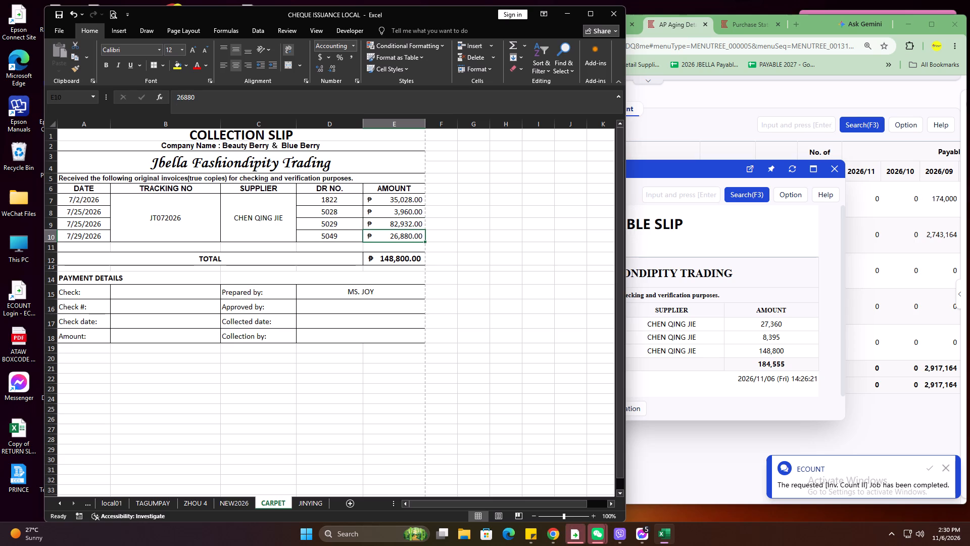
{"action": "left_click", "coordinate": [405, 258]}
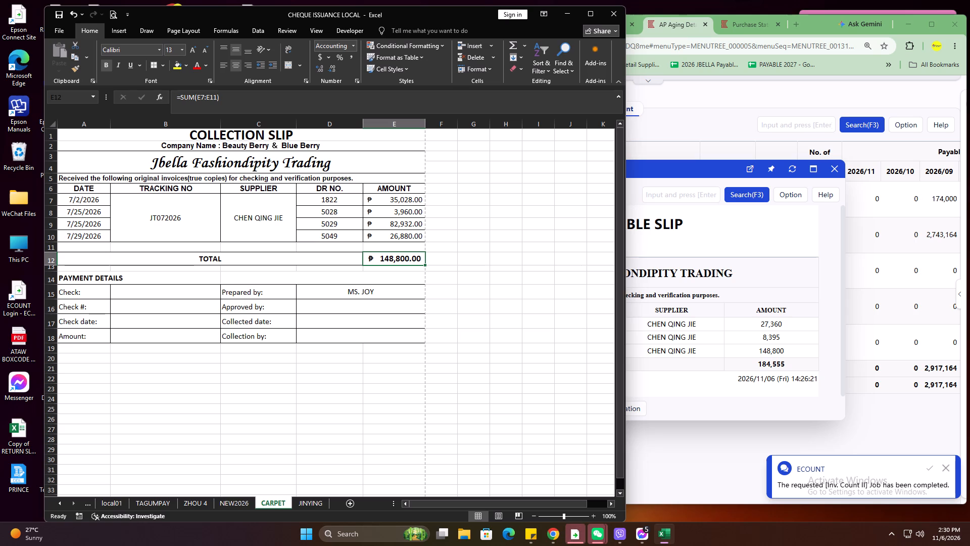
{"action": "key", "text": "ctrl+p"}
{"action": "left_click", "coordinate": [157, 92]}
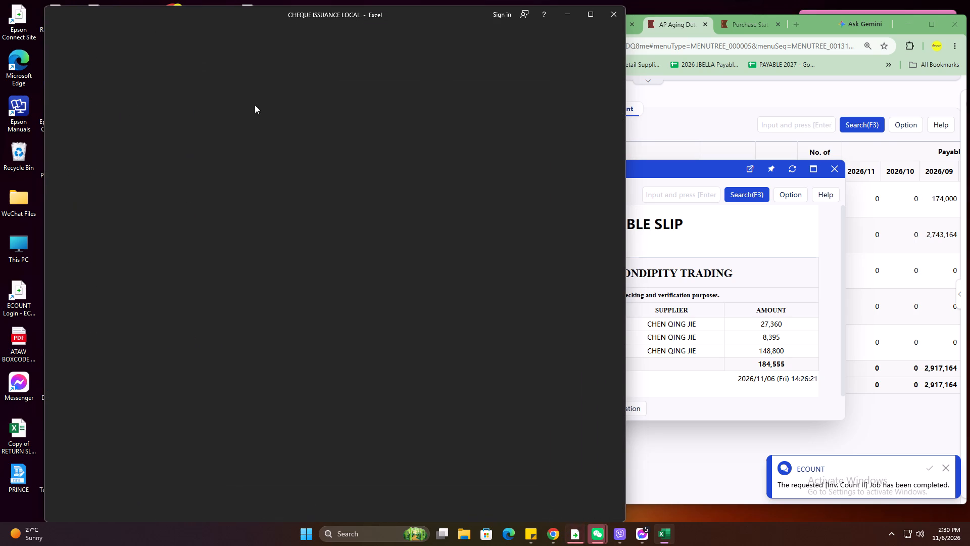
Switch to ECOUNT, close the payable slip and open the Payable List.
{"action": "left_click", "coordinate": [836, 169]}
{"action": "left_click", "coordinate": [628, 107]}
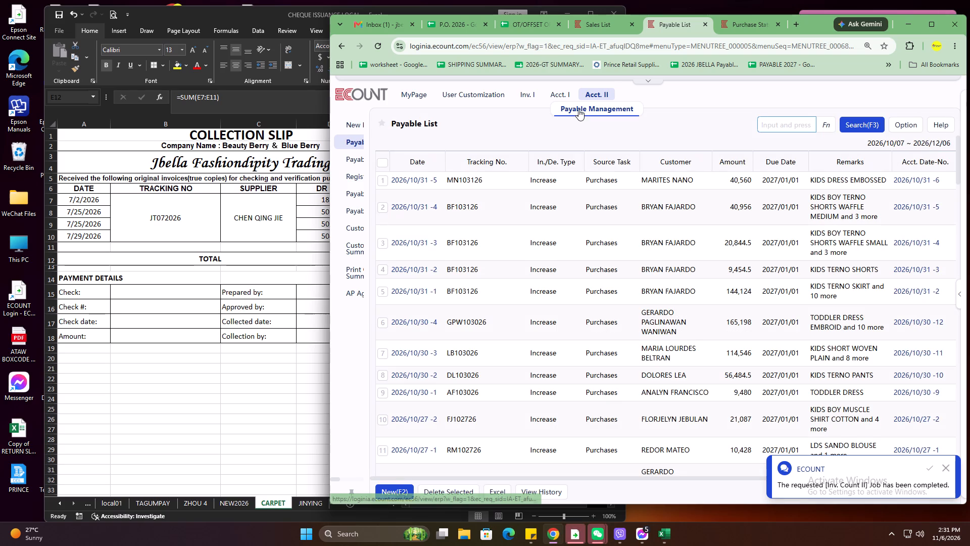
Switch to ECOUNT in the browser and open the AP Aging Details report under Payable Management.
{"action": "left_click", "coordinate": [558, 95]}
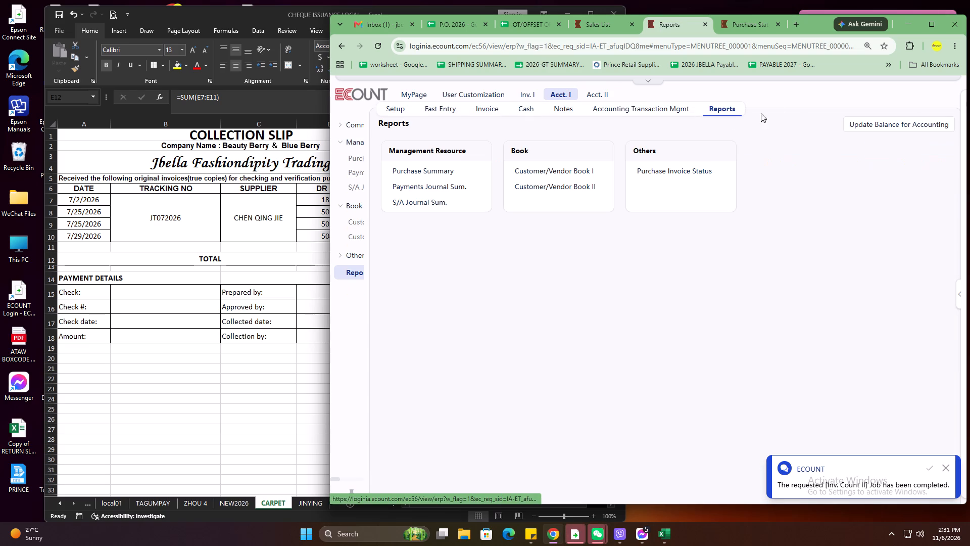
{"action": "left_click", "coordinate": [607, 91]}
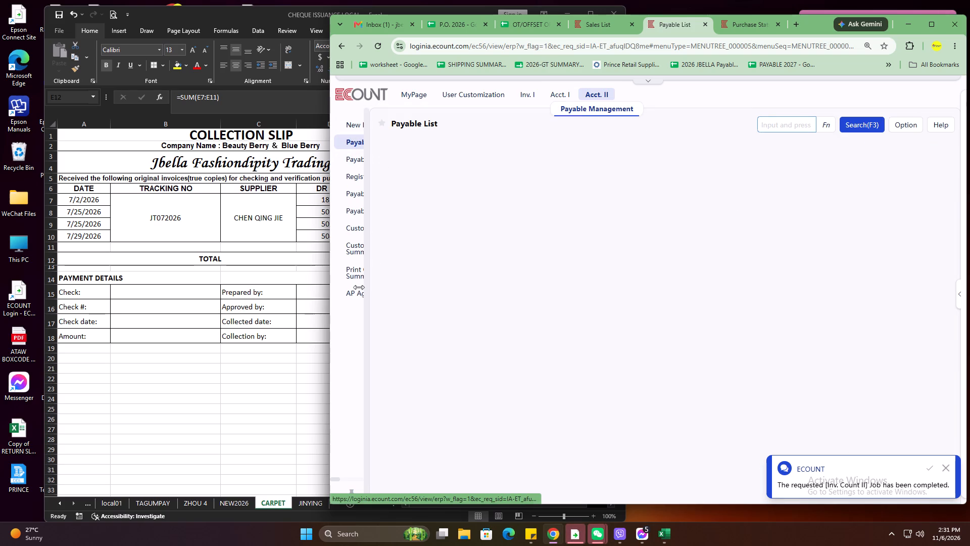
{"action": "left_click", "coordinate": [357, 297]}
{"action": "left_click", "coordinate": [349, 295]}
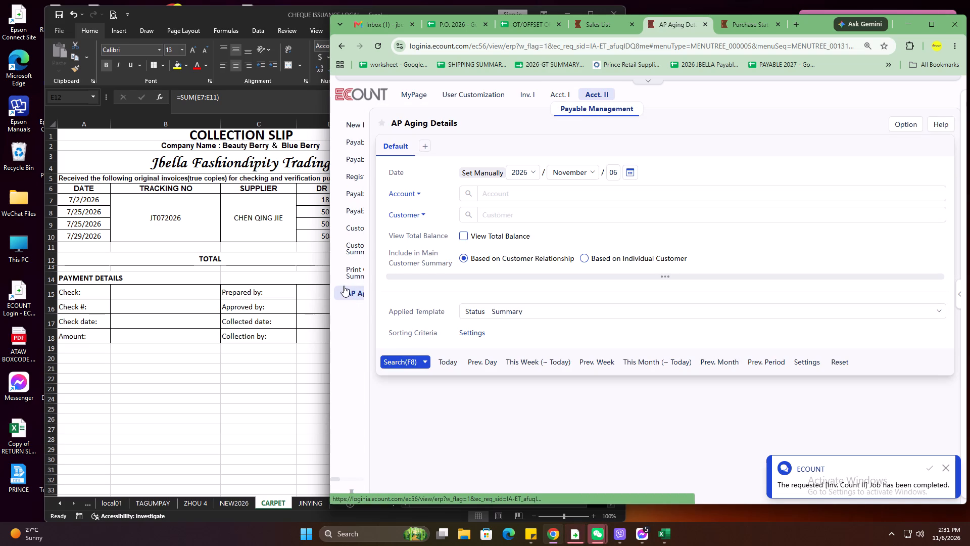
Search AP aging for Jinying Shapewear Corp, Gold Wear Apparel Inc. and the individual vendors coded S26 and 00195.
{"action": "left_click", "coordinate": [507, 214]}
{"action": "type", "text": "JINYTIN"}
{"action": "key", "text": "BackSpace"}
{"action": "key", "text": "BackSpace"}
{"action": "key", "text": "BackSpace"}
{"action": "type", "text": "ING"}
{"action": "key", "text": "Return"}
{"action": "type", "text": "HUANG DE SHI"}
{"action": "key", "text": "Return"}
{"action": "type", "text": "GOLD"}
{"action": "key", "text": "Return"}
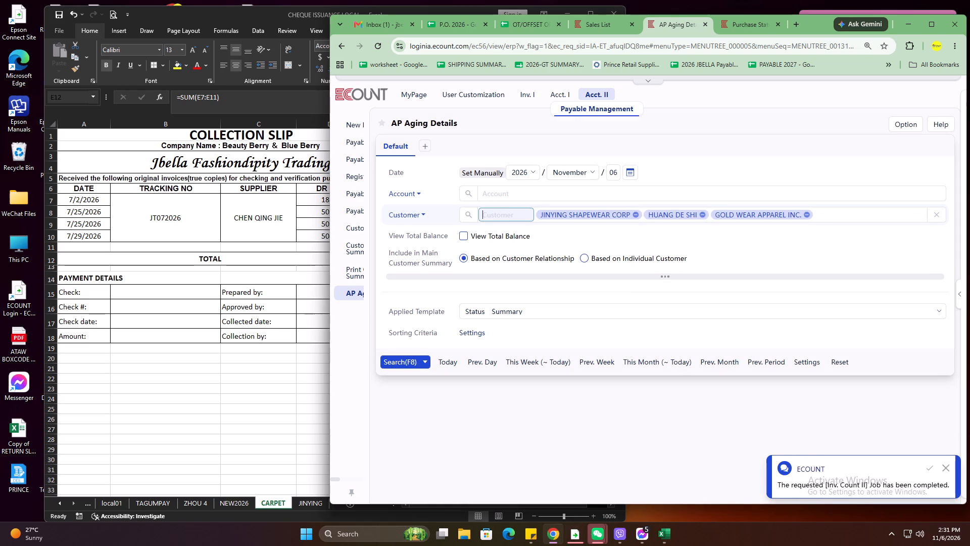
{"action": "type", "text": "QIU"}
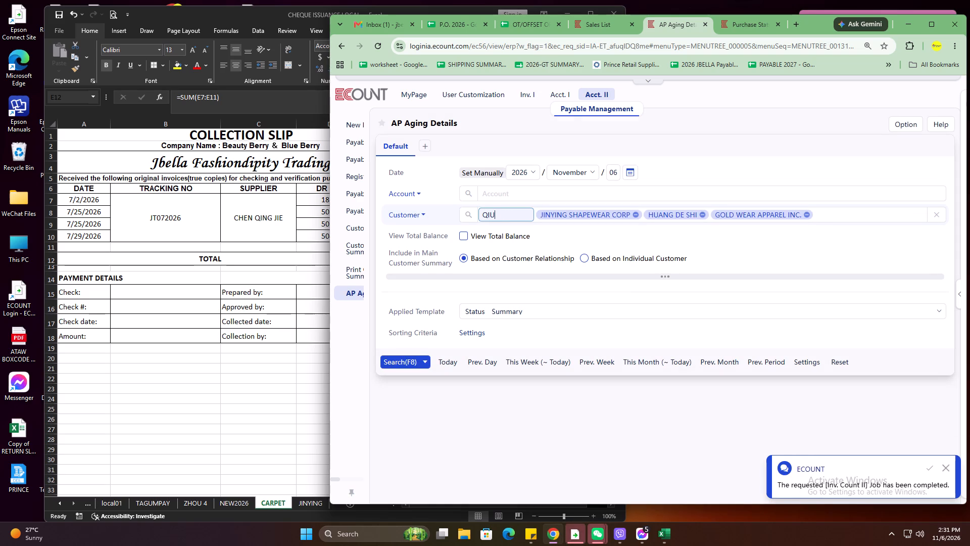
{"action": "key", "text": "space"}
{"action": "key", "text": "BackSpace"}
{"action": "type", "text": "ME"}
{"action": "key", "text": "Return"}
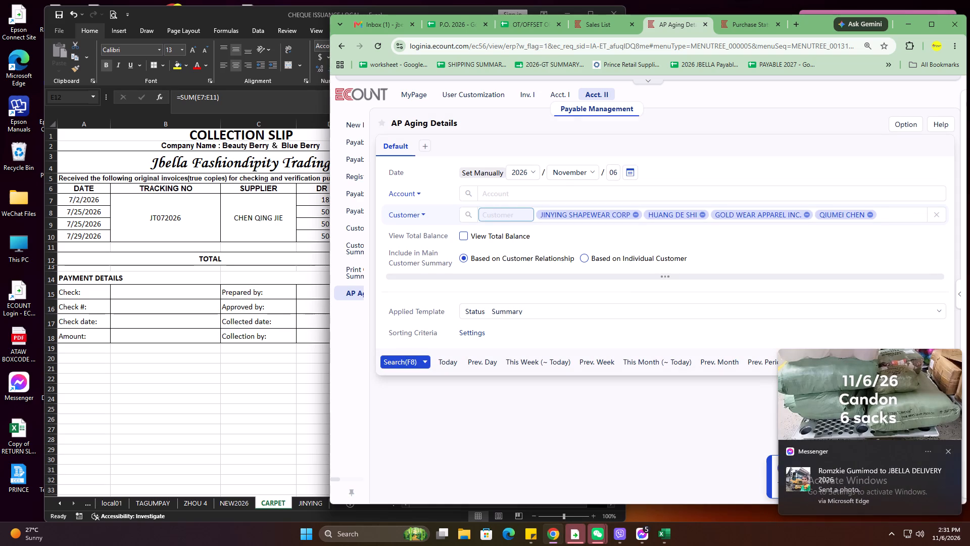
{"action": "left_click", "coordinate": [401, 362]}
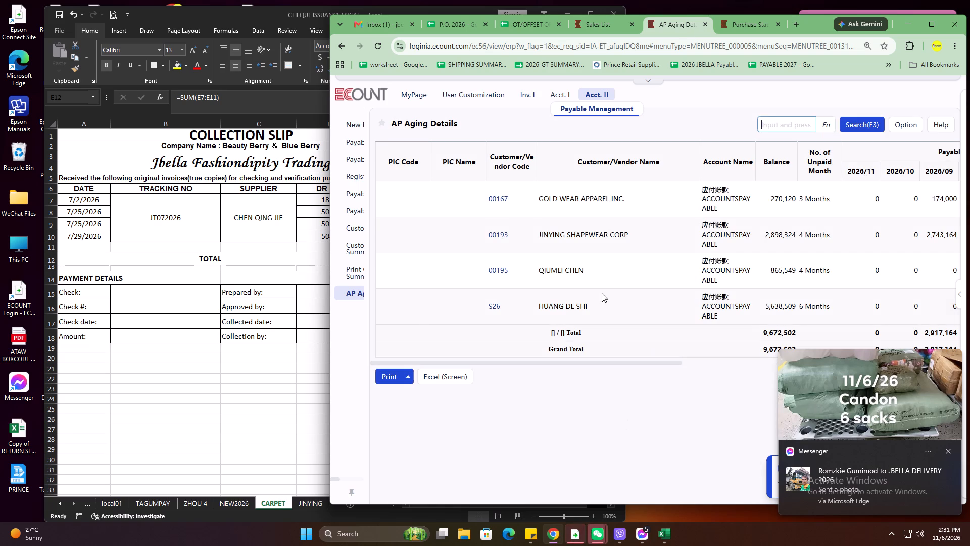
Open Gold Wear Apparel Inc.'s payable slip and copy tracking number GW082026 into the Excel collection slip, replacing JT072026.
{"action": "left_click", "coordinate": [498, 198]}
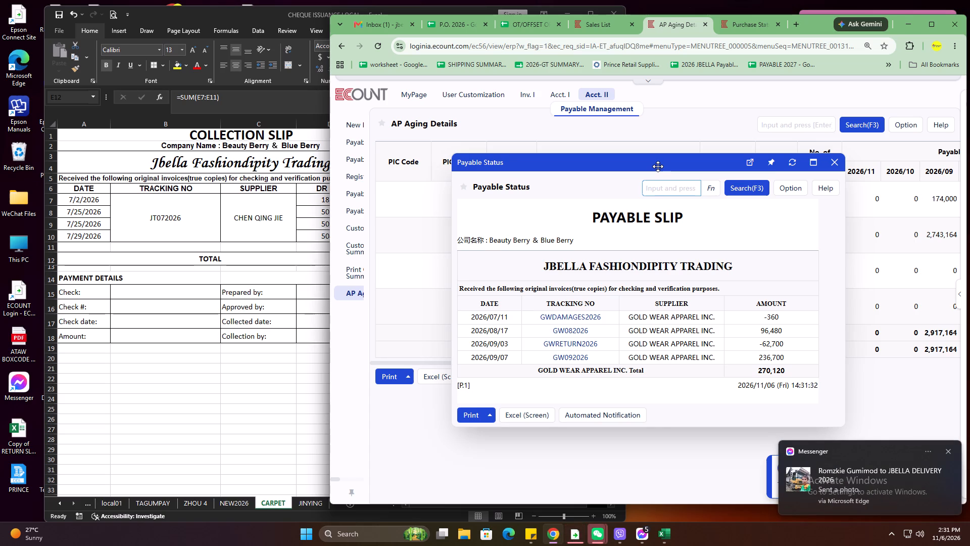
{"action": "left_click_drag", "start_coordinate": [600, 330], "coordinate": [585, 330]}
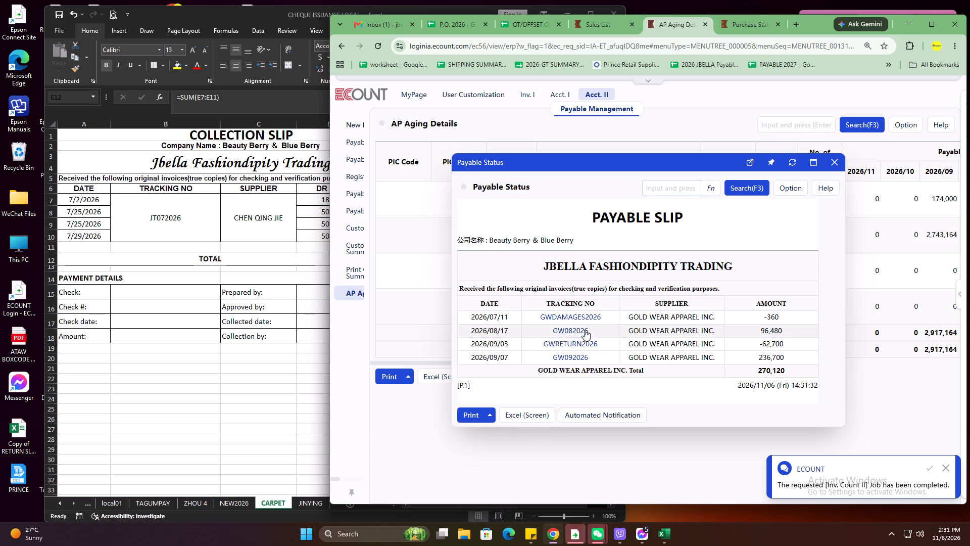
{"action": "left_click_drag", "start_coordinate": [585, 330], "coordinate": [541, 330]}
{"action": "key", "text": "ctrl+c"}
{"action": "left_click", "coordinate": [195, 230]}
{"action": "triple_click", "coordinate": [165, 219]}
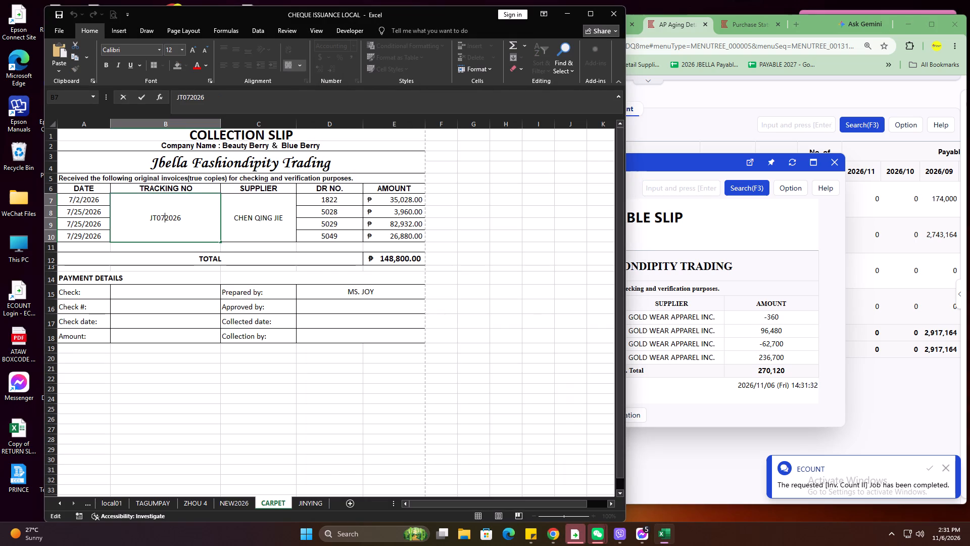
{"action": "left_click_drag", "start_coordinate": [189, 219], "coordinate": [127, 214]}
{"action": "key", "text": "ctrl+v"}
Copy the supplier name GOLD WEAR APPAREL INC. from the payable slip into the collection slip's SUPPLIER cell.
{"action": "left_click", "coordinate": [691, 309]}
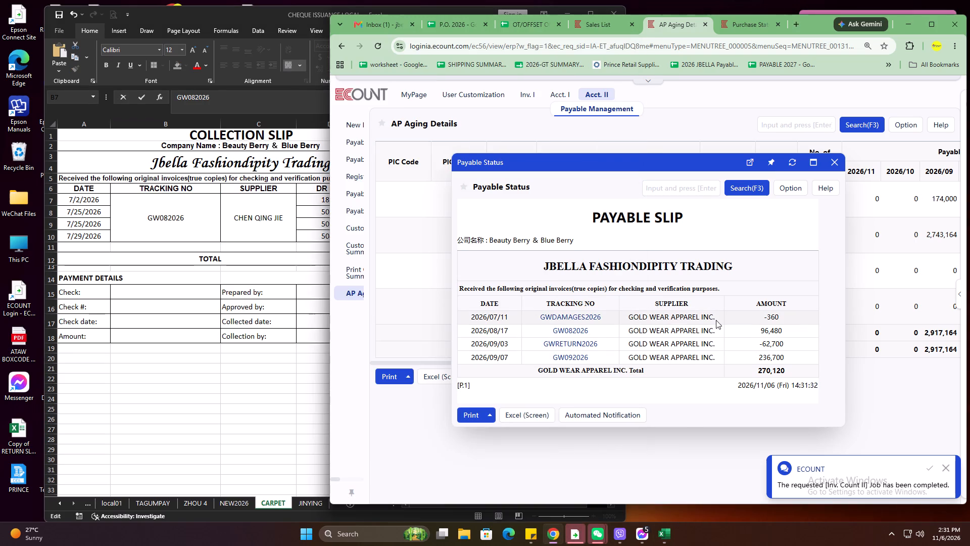
{"action": "left_click_drag", "start_coordinate": [717, 318], "coordinate": [624, 320]}
{"action": "key", "text": "ctrl+c"}
{"action": "left_click", "coordinate": [230, 219]}
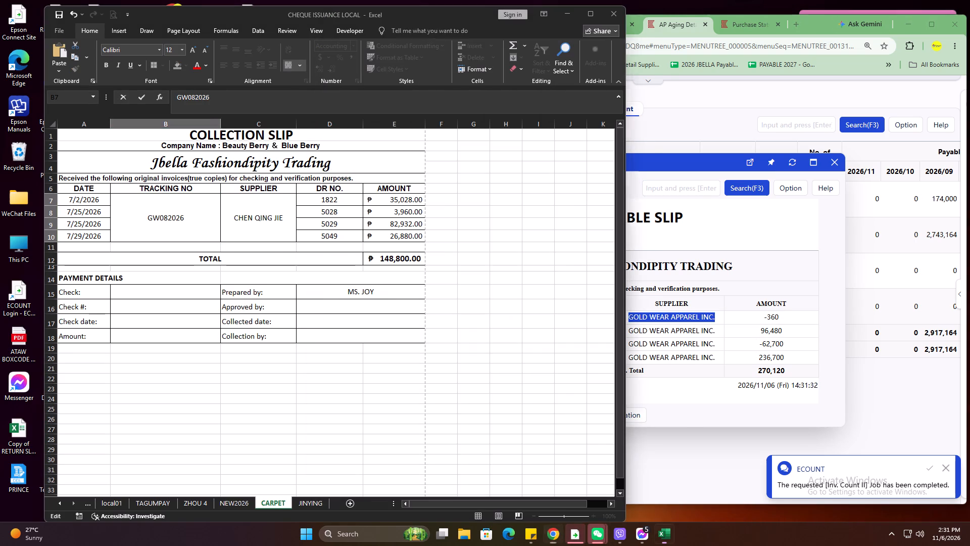
{"action": "left_click", "coordinate": [235, 219]}
{"action": "double_click", "coordinate": [238, 219]}
{"action": "left_click_drag", "start_coordinate": [275, 220], "coordinate": [216, 218]}
{"action": "key", "text": "ctrl+v"}
{"action": "left_click", "coordinate": [310, 260]}
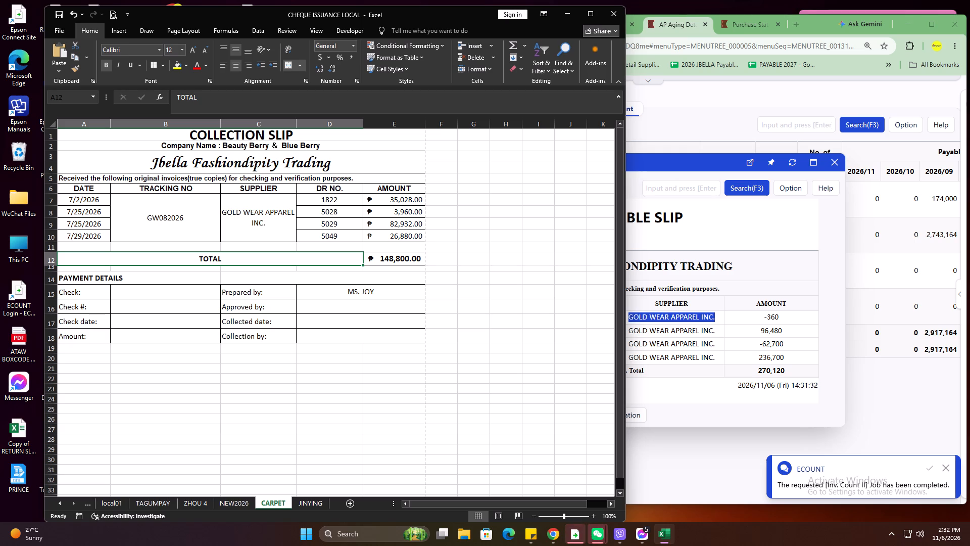
Delete the last two invoice rows, 9 and 10, from the collection slip.
{"action": "left_click", "coordinate": [85, 202]}
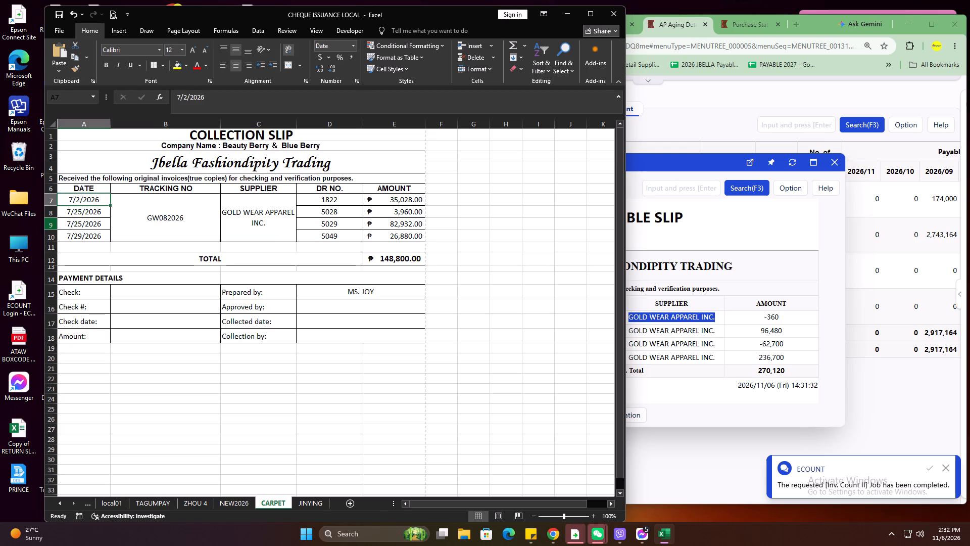
{"action": "left_click_drag", "start_coordinate": [56, 225], "coordinate": [57, 242]}
{"action": "right_click", "coordinate": [57, 242]}
{"action": "left_click", "coordinate": [287, 240]}
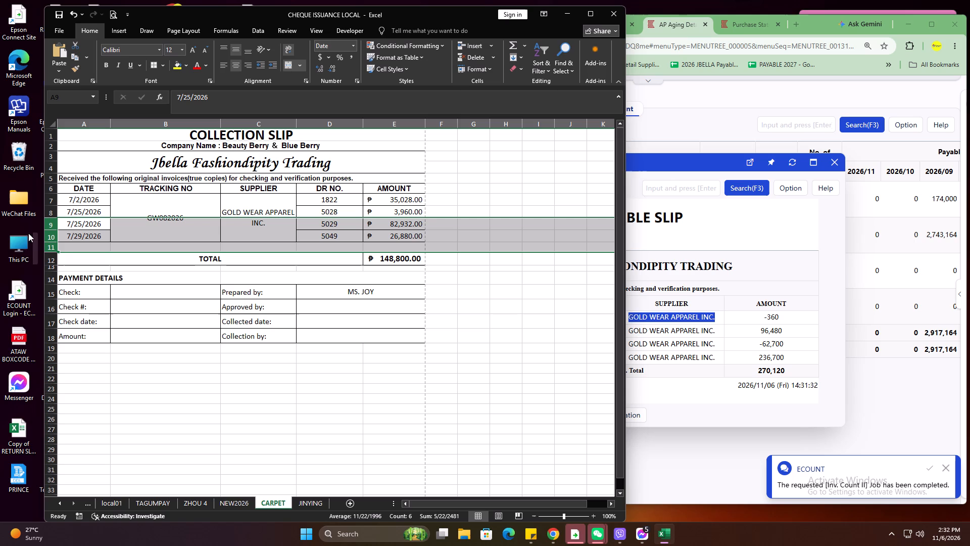
{"action": "left_click_drag", "start_coordinate": [48, 224], "coordinate": [49, 234]}
{"action": "right_click", "coordinate": [49, 234]}
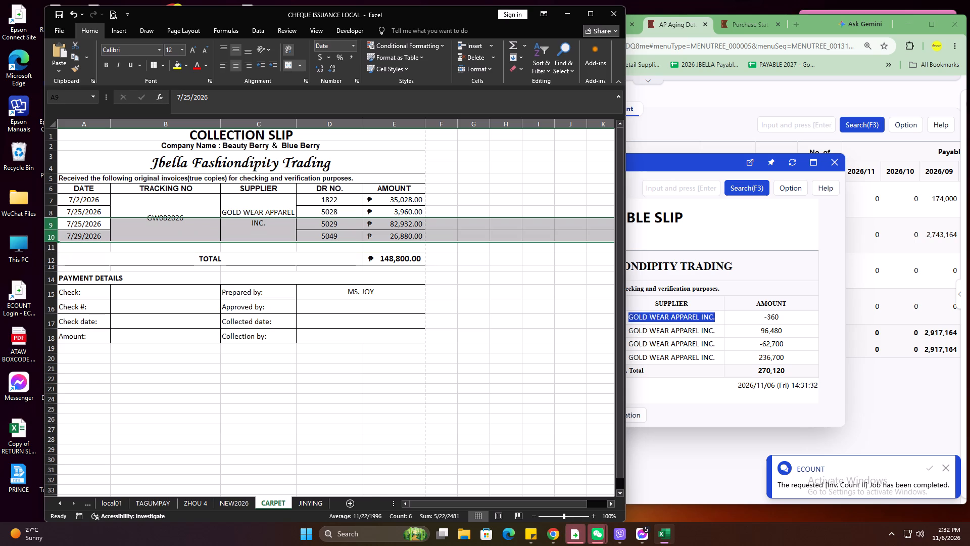
{"action": "right_click", "coordinate": [59, 236]}
{"action": "left_click", "coordinate": [85, 383]}
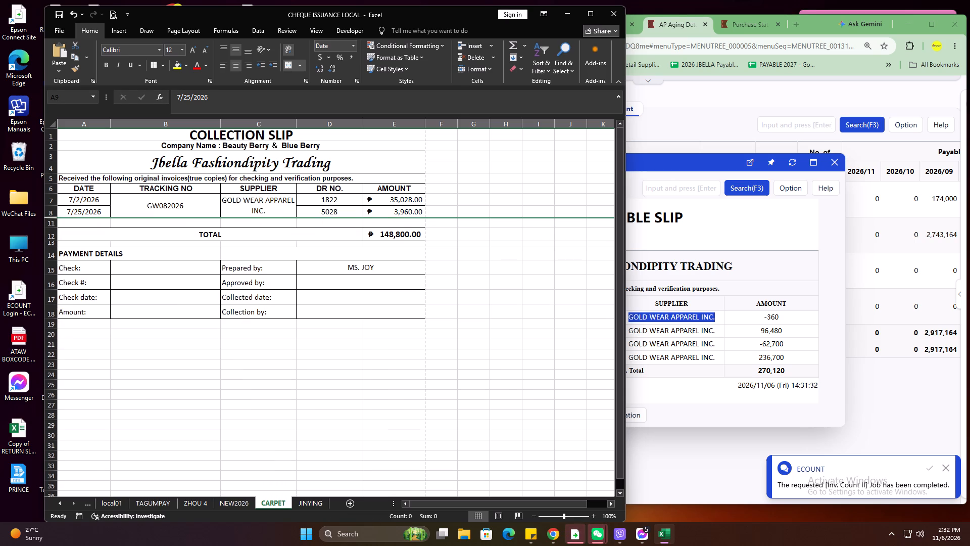
Set the dates of both invoice rows, 7 and 8, on the collection slip to 8/17/2026.
{"action": "left_click", "coordinate": [92, 199]}
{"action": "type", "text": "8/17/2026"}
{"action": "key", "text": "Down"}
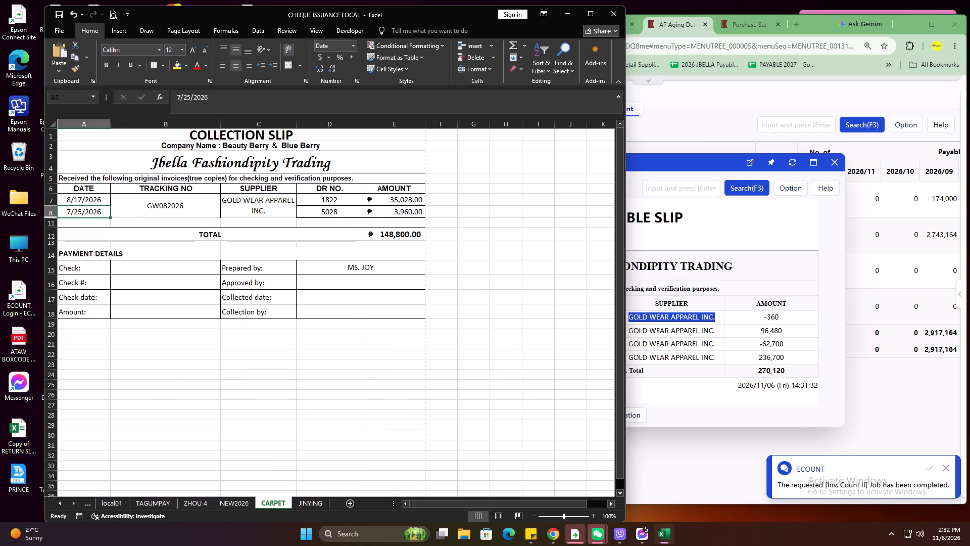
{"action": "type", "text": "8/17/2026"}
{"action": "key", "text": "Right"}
Set the first invoice row to DR no. 15621 with an amount of 31,680.
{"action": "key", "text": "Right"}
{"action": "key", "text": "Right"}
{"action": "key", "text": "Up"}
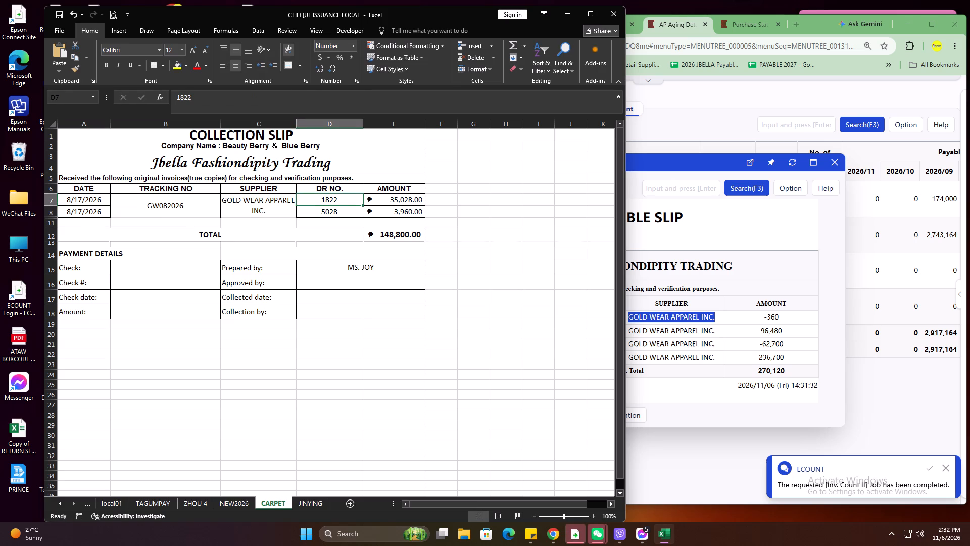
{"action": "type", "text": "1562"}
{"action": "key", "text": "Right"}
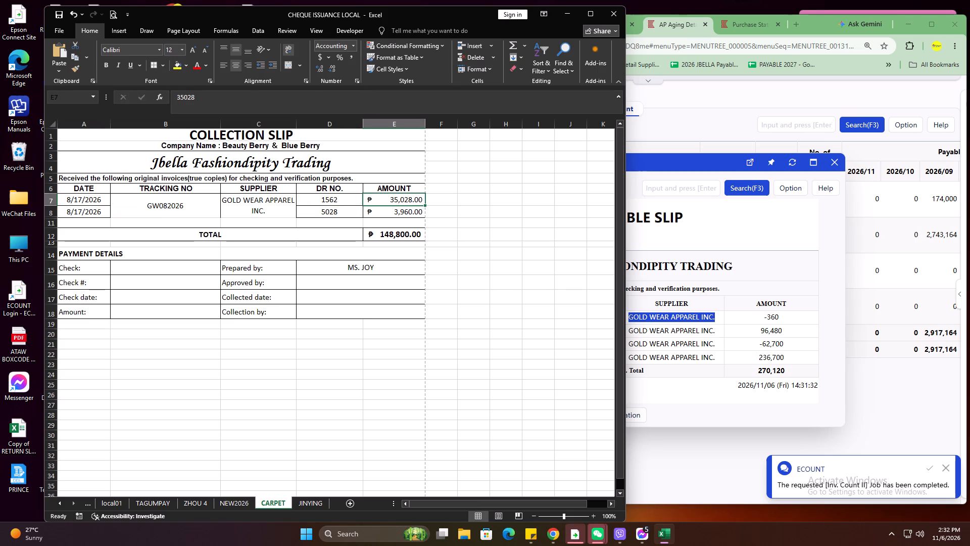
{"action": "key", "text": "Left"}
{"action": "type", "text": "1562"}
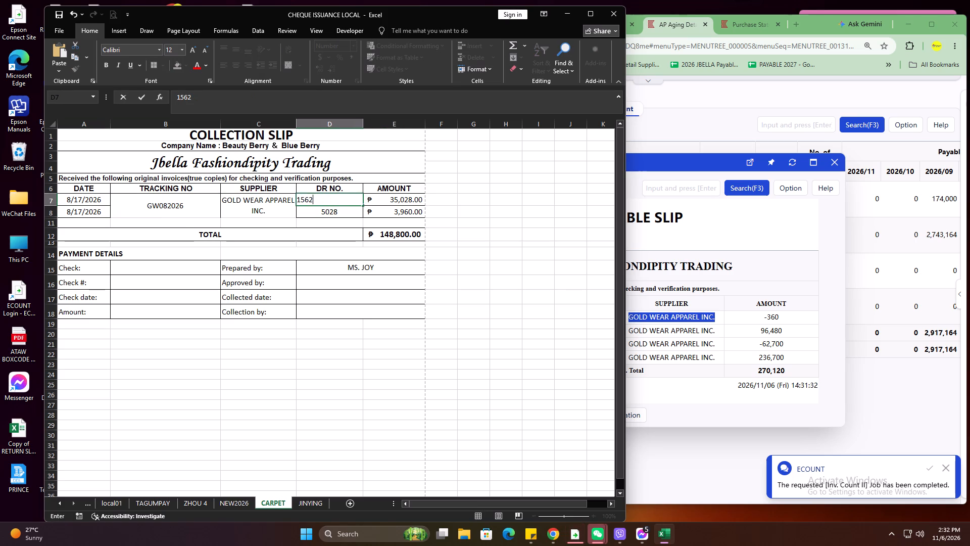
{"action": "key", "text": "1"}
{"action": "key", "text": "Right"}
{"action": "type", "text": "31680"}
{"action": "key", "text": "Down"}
Set the second invoice row to DR no. 15620 with an amount of 64,800.
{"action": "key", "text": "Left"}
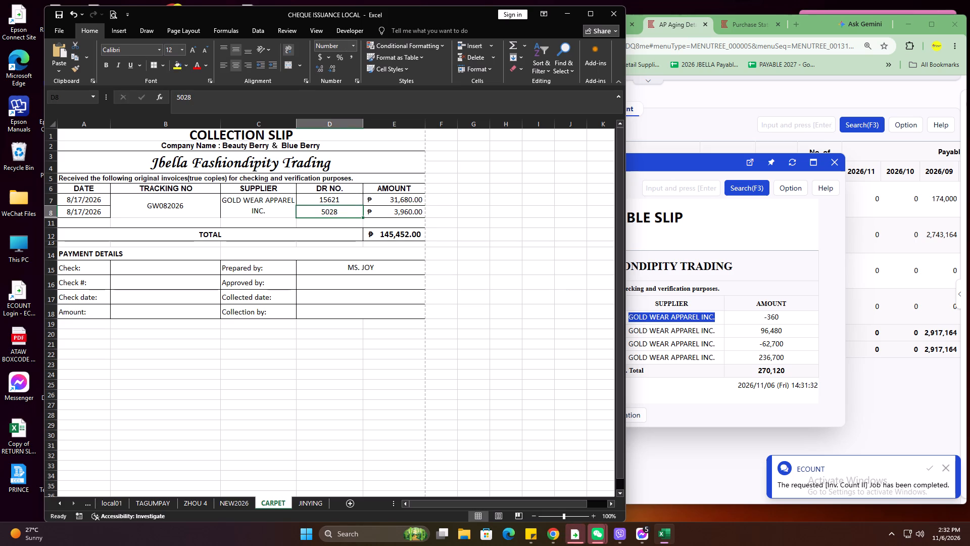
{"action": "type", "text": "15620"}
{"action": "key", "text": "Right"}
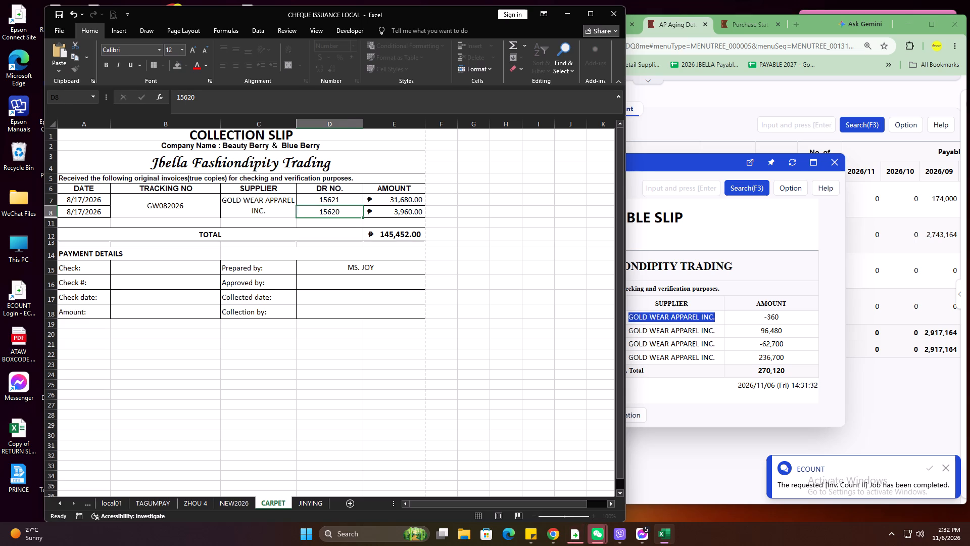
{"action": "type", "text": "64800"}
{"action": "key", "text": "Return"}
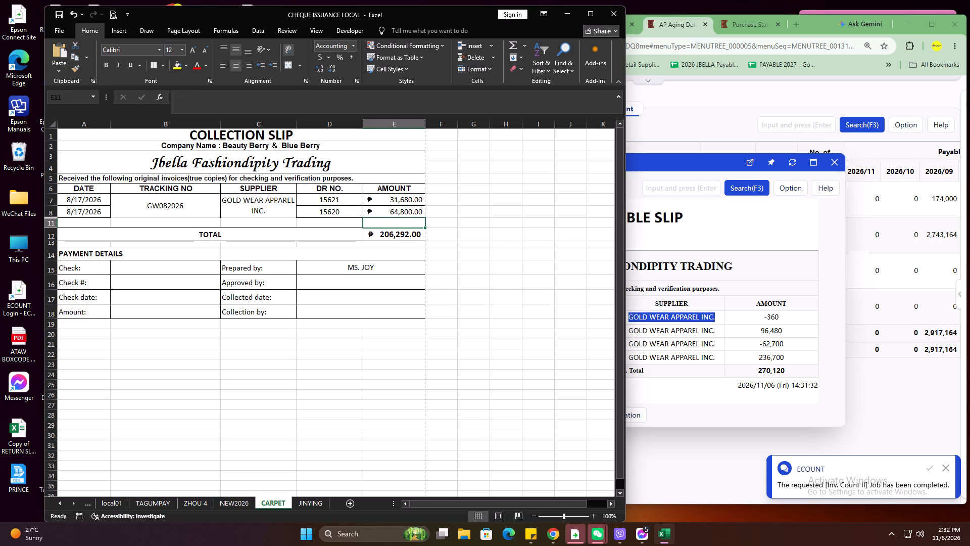
Replace the TOTAL formula with a sum covering only the two visible invoice amounts, E7 and E8.
{"action": "left_click", "coordinate": [390, 236]}
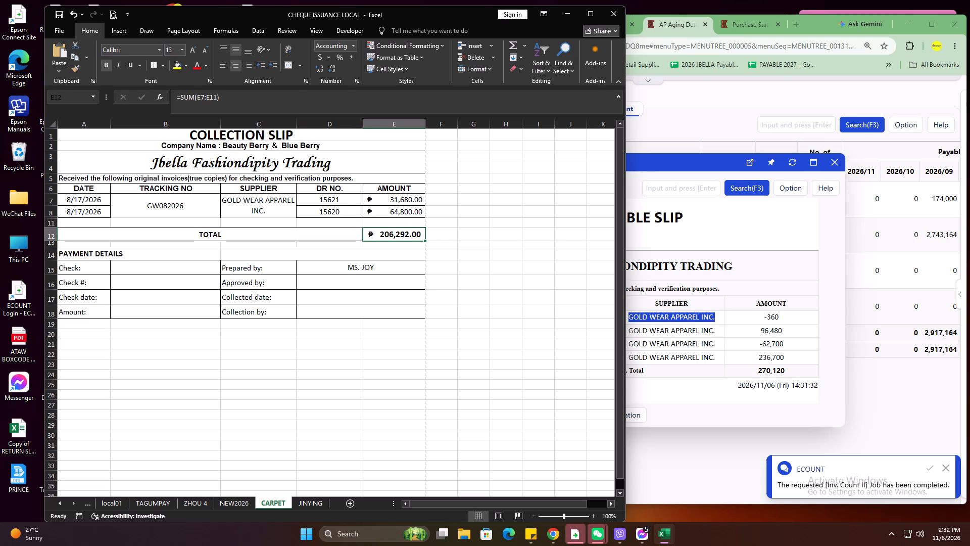
{"action": "key", "text": "alt+equal"}
{"action": "left_click_drag", "start_coordinate": [410, 198], "coordinate": [410, 211]}
{"action": "key", "text": "Return"}
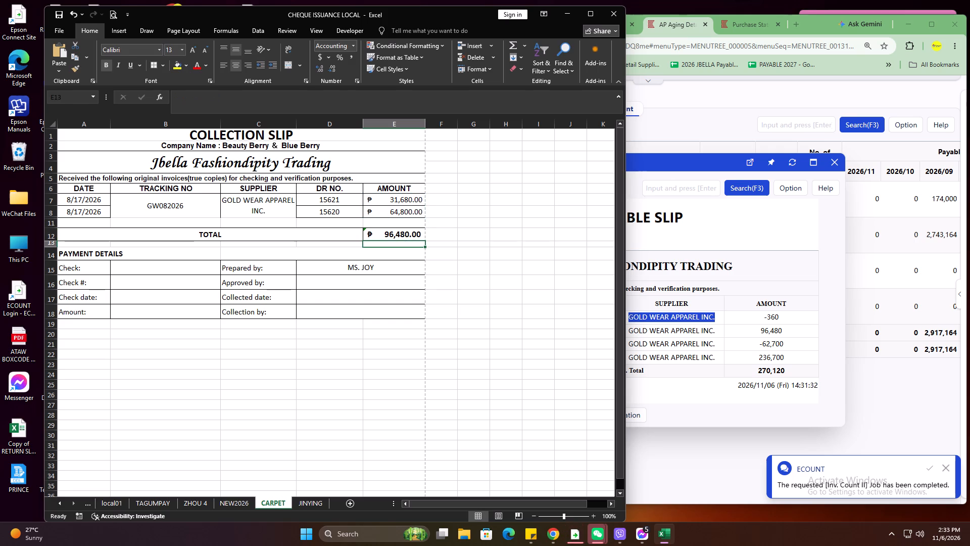
Apply borders to the merged TRACKING NO and SUPPLIER cells of the collection slip.
{"action": "left_click", "coordinate": [470, 326]}
{"action": "left_click_drag", "start_coordinate": [158, 205], "coordinate": [231, 205]}
{"action": "left_click", "coordinate": [153, 65]}
{"action": "left_click", "coordinate": [519, 250]}
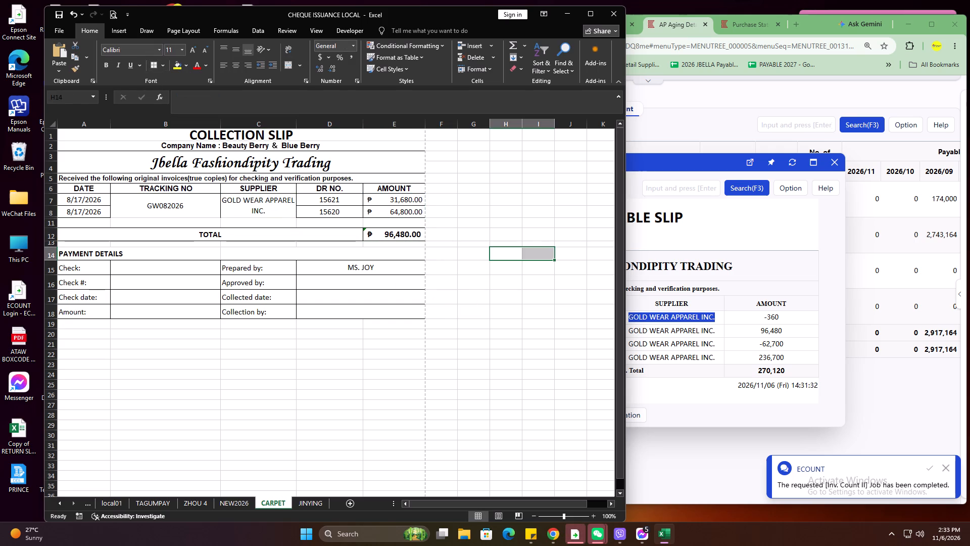
Print one copy of the collection slip on the OKI DATA CORP ML5500F printer.
{"action": "key", "text": "ctrl+p"}
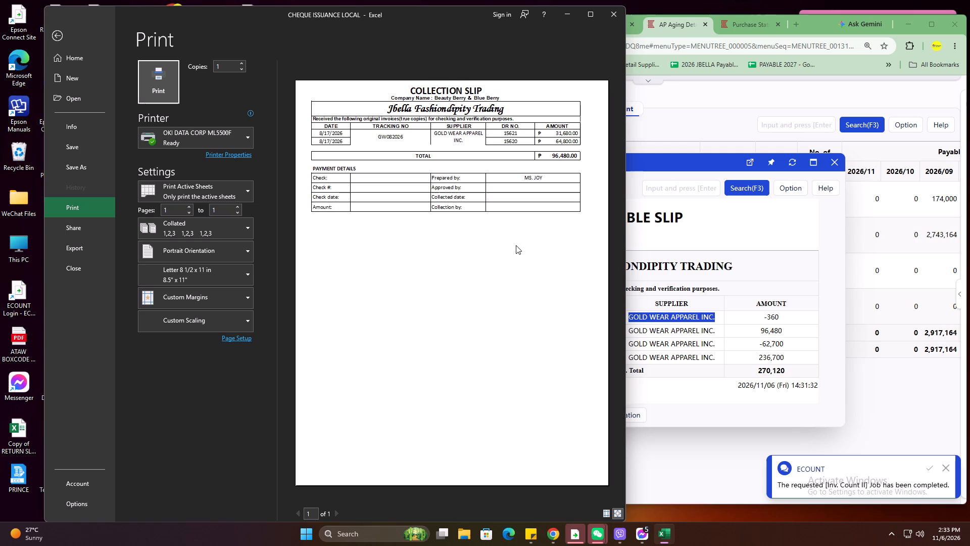
{"action": "left_click", "coordinate": [169, 82]}
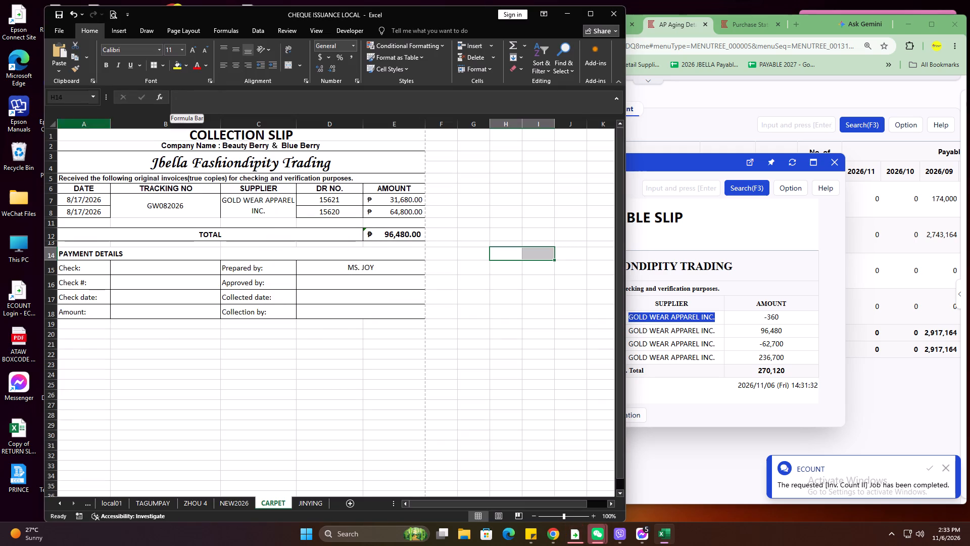
Unhide the invoice rows between rows 8 and 11 on the collection slip.
{"action": "left_click_drag", "start_coordinate": [53, 210], "coordinate": [54, 218]}
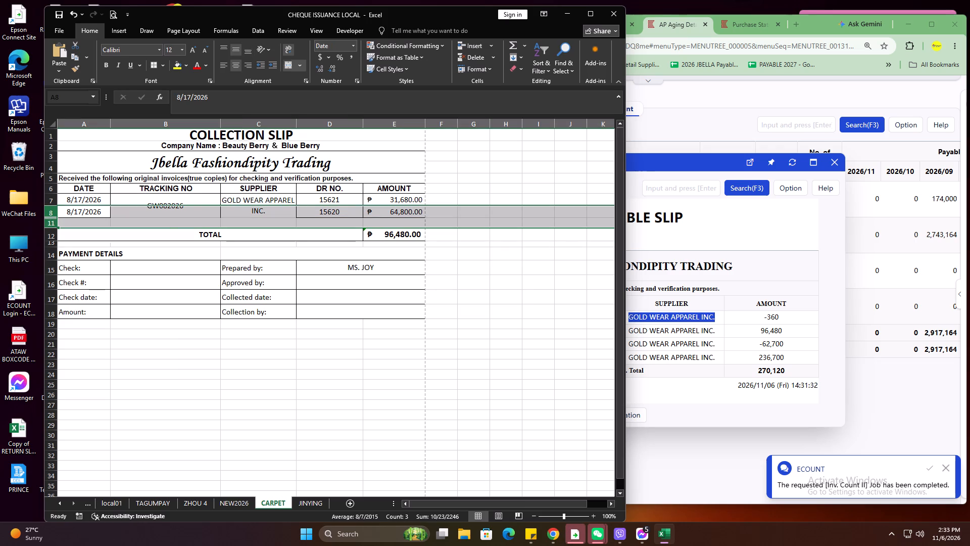
{"action": "right_click", "coordinate": [54, 218]}
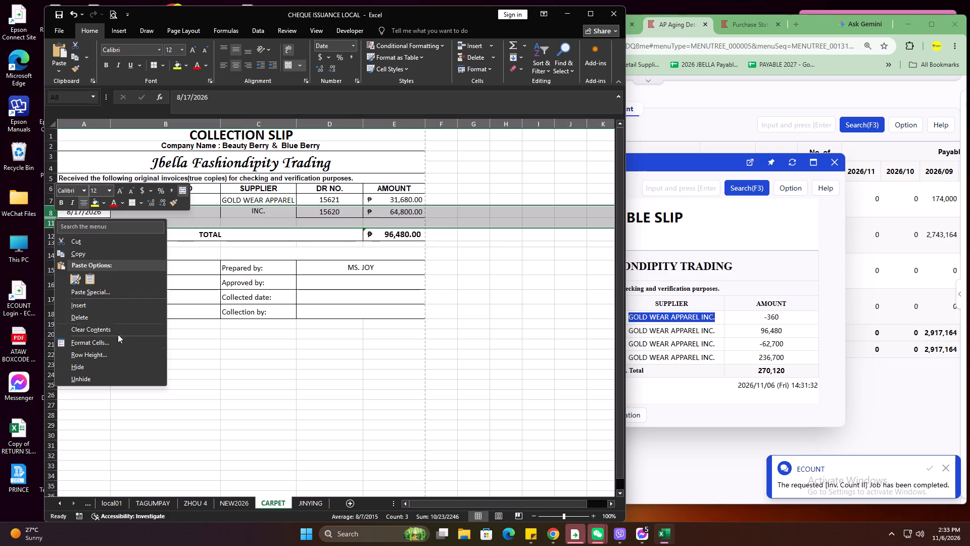
{"action": "left_click", "coordinate": [111, 376]}
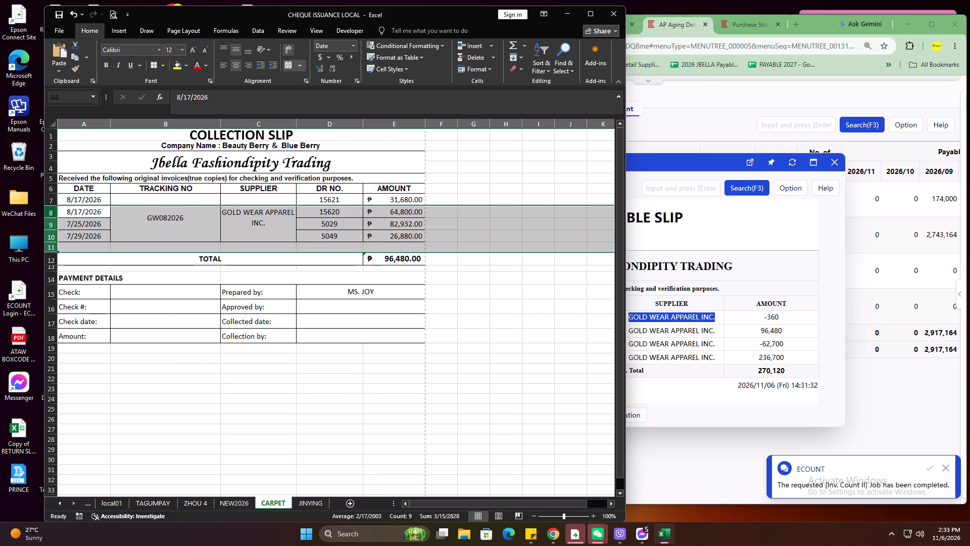
Insert three blank rows above invoice row 8 of the collection slip.
{"action": "left_click_drag", "start_coordinate": [52, 212], "coordinate": [54, 230]}
{"action": "right_click", "coordinate": [54, 227]}
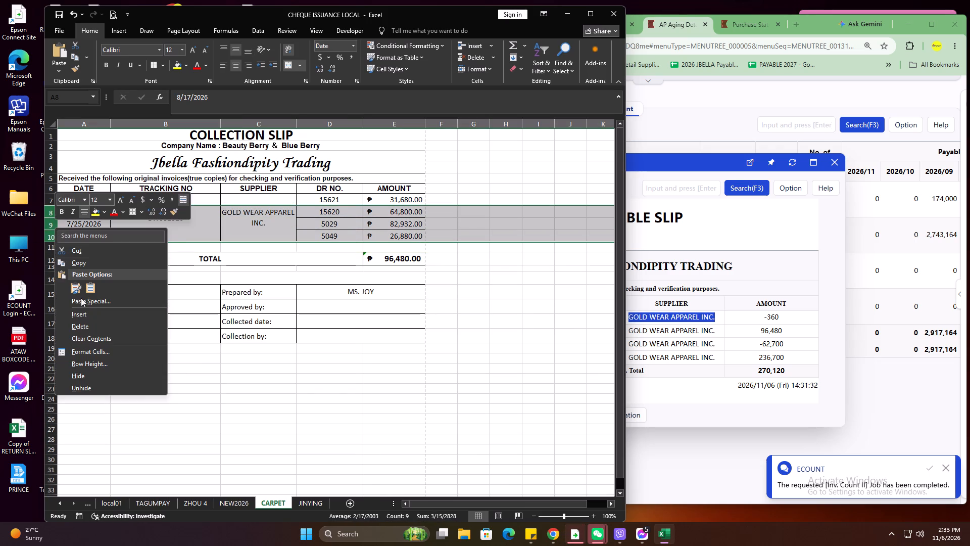
{"action": "left_click", "coordinate": [85, 314]}
Reduce the height of invoice rows 7 to 13 evenly.
{"action": "left_click", "coordinate": [379, 260]}
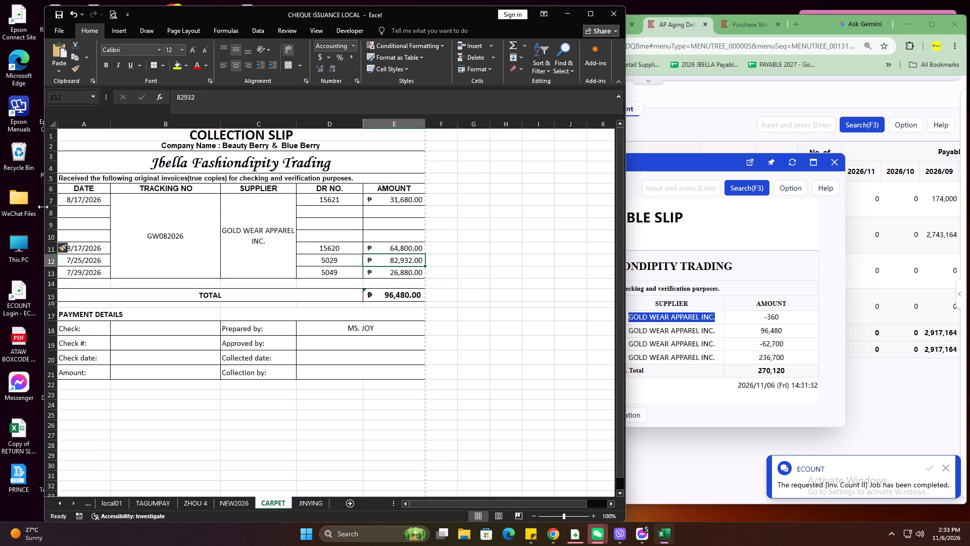
{"action": "left_click_drag", "start_coordinate": [50, 198], "coordinate": [57, 270]}
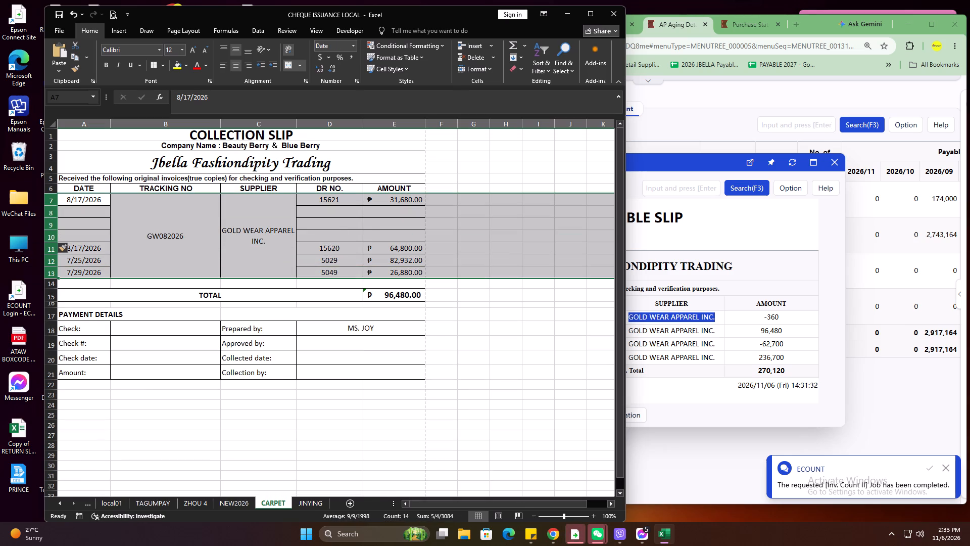
{"action": "left_click", "coordinate": [54, 207]}
Set the dates of the first two invoice rows, 7 and 8, to 9/7/2026.
{"action": "left_click", "coordinate": [100, 199]}
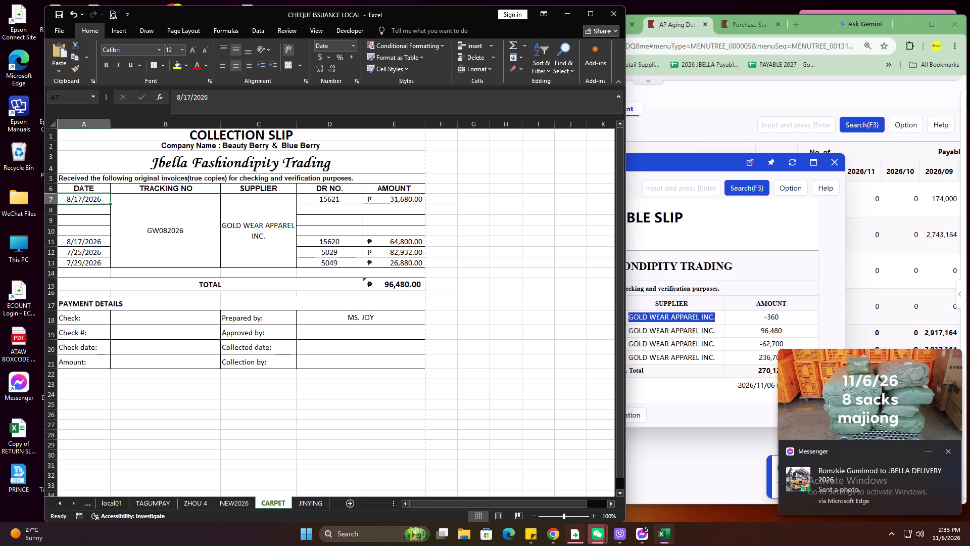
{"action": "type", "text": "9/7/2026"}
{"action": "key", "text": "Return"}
{"action": "left_click_drag", "start_coordinate": [89, 199], "coordinate": [90, 249]}
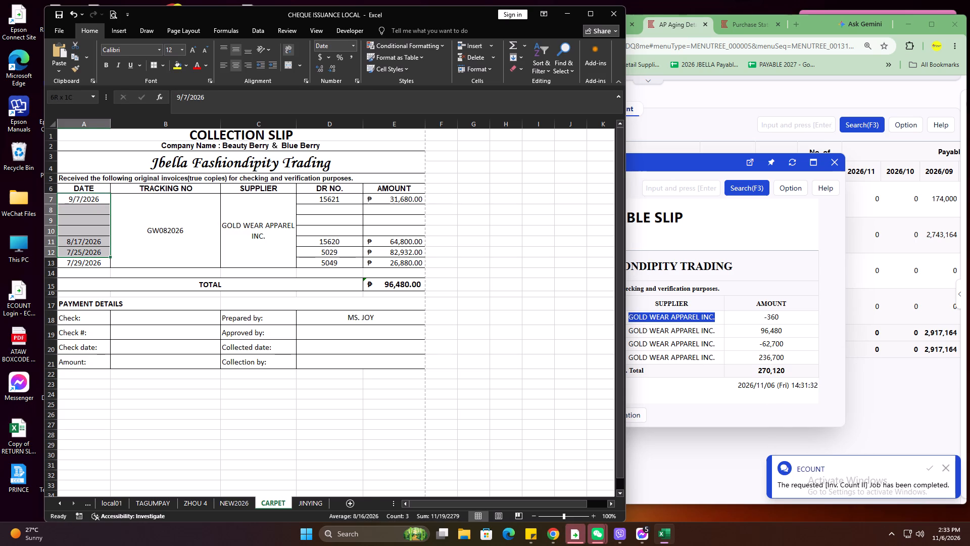
{"action": "left_click_drag", "start_coordinate": [90, 249], "coordinate": [90, 261]}
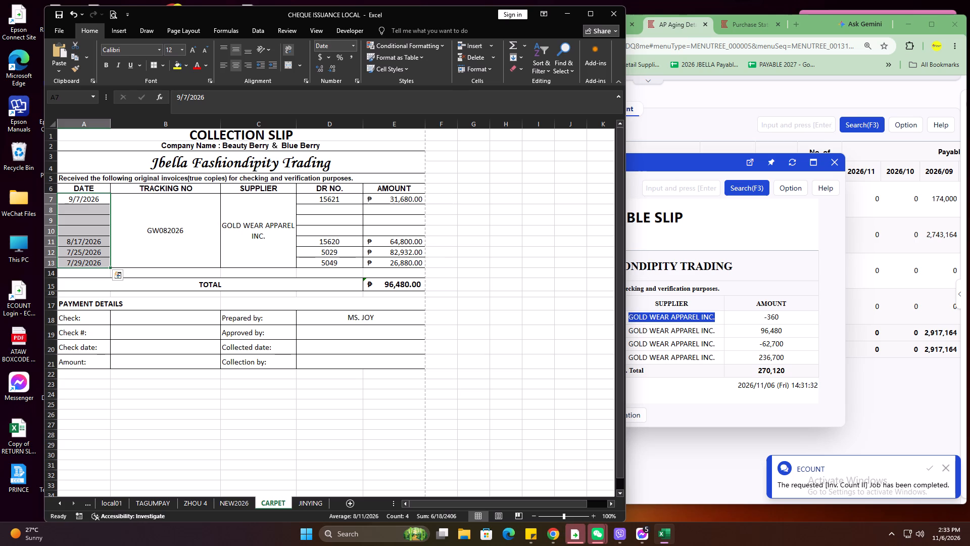
{"action": "left_click", "coordinate": [99, 212]}
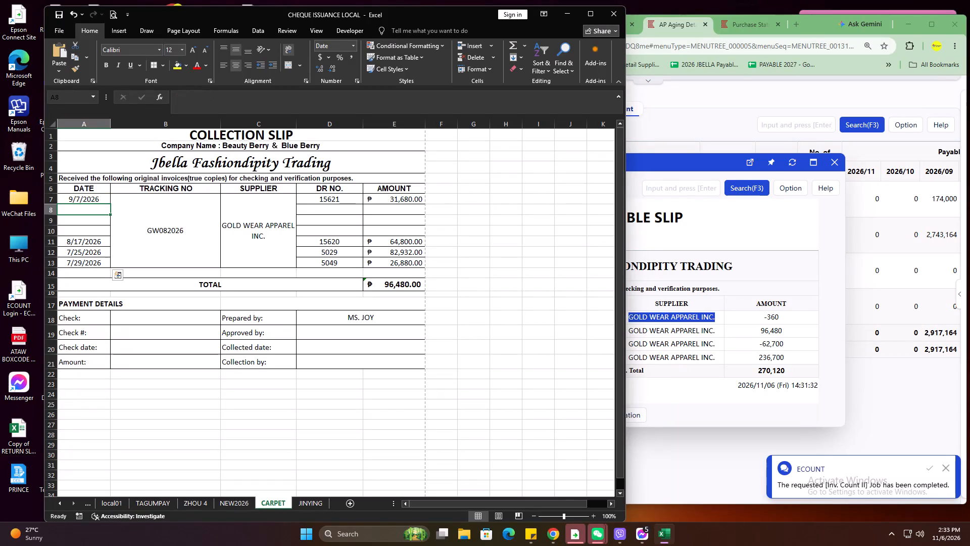
{"action": "key", "text": "Down"}
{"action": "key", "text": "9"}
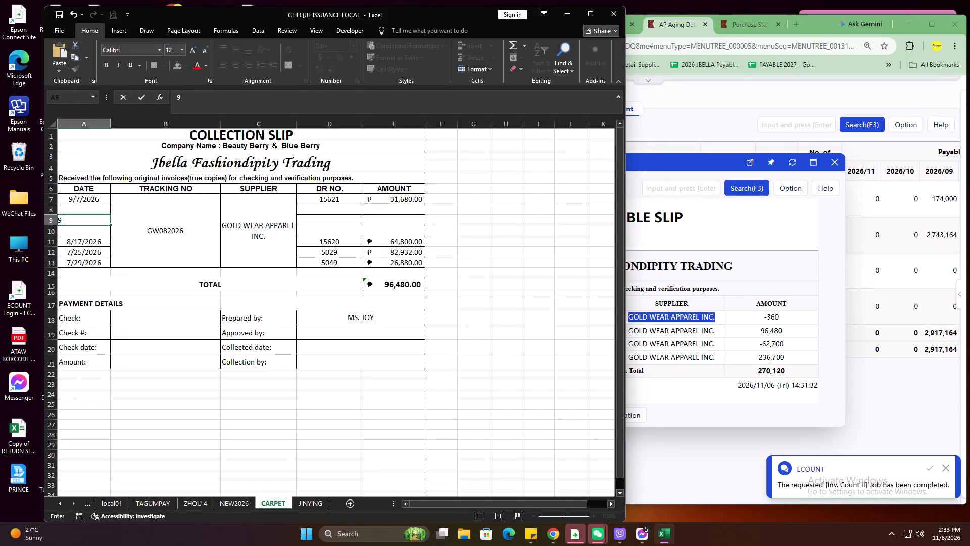
{"action": "key", "text": "BackSpace"}
{"action": "key", "text": "Up"}
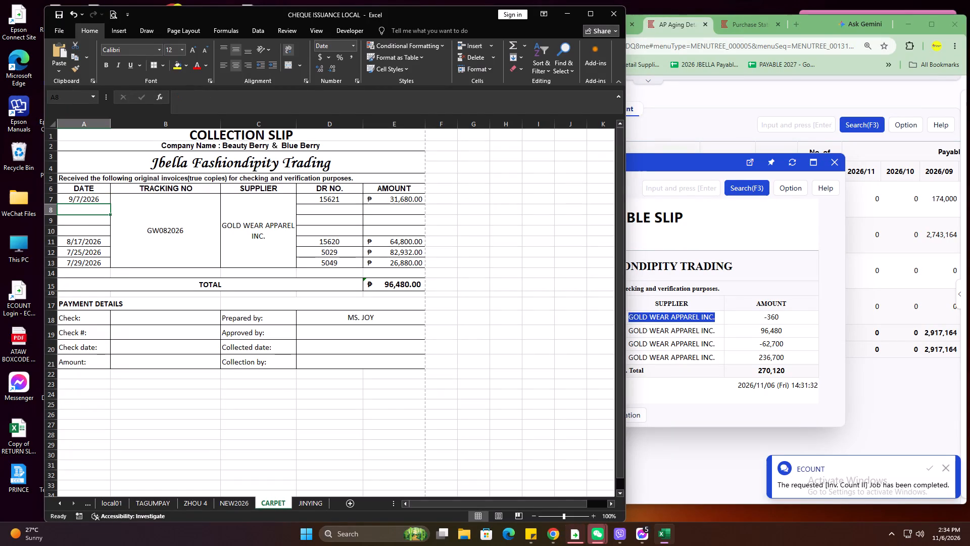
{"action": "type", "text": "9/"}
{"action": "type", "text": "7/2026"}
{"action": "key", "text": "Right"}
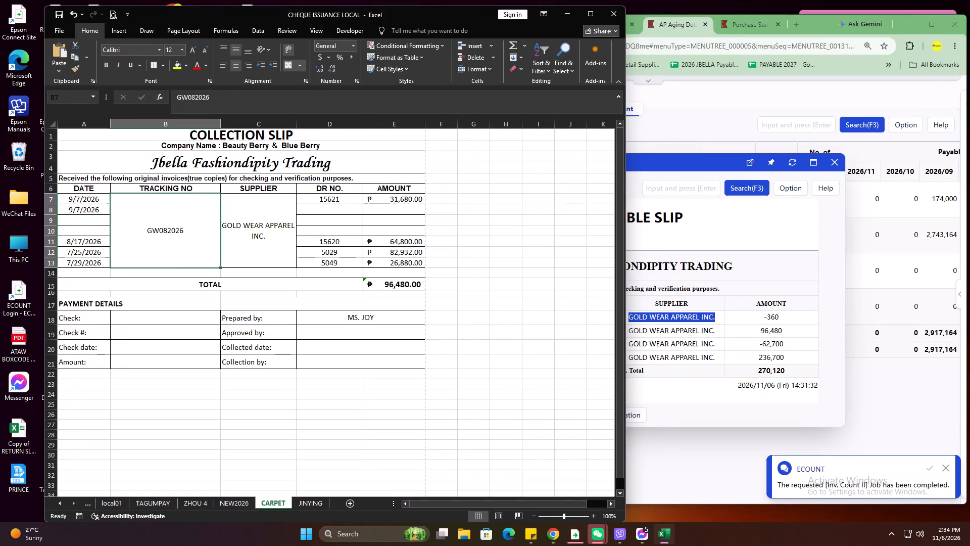
Set invoice row 7 to DR no. 15622 with an amount of 29,400.
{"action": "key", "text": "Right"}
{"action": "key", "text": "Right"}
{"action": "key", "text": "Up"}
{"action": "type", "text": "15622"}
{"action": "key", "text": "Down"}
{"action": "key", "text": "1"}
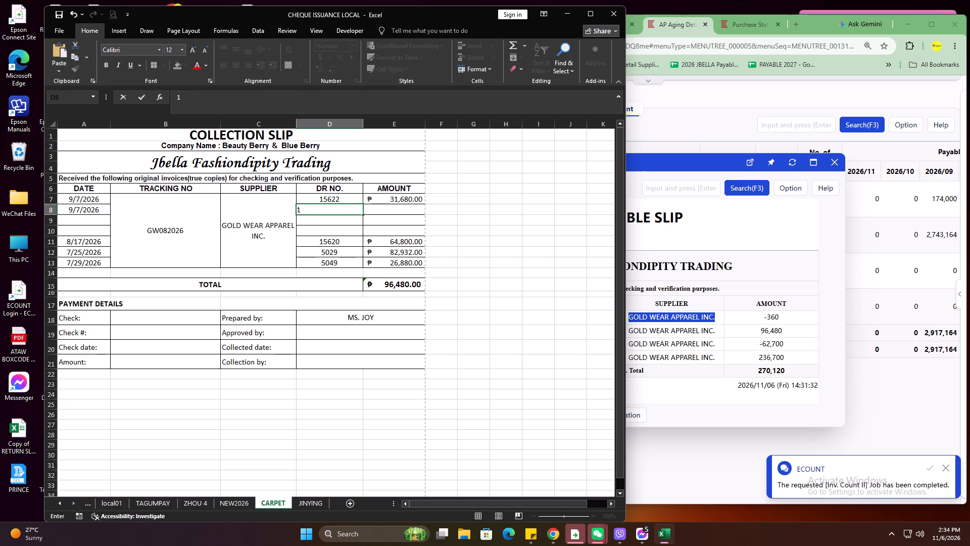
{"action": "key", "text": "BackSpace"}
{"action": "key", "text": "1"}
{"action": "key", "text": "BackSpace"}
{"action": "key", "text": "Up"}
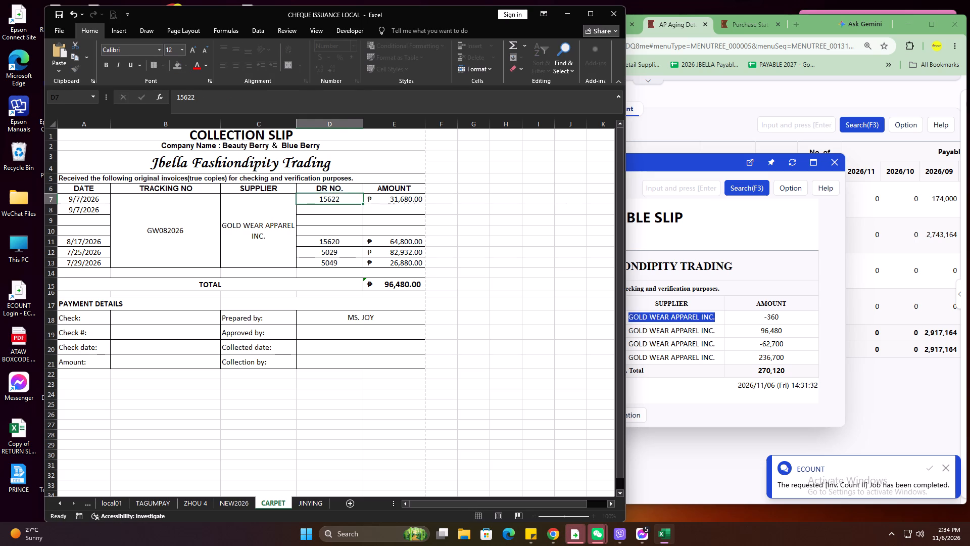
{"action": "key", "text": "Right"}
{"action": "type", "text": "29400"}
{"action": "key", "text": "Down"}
Fill invoice row 8 with DR no. 15623 and an amount of 28,560.
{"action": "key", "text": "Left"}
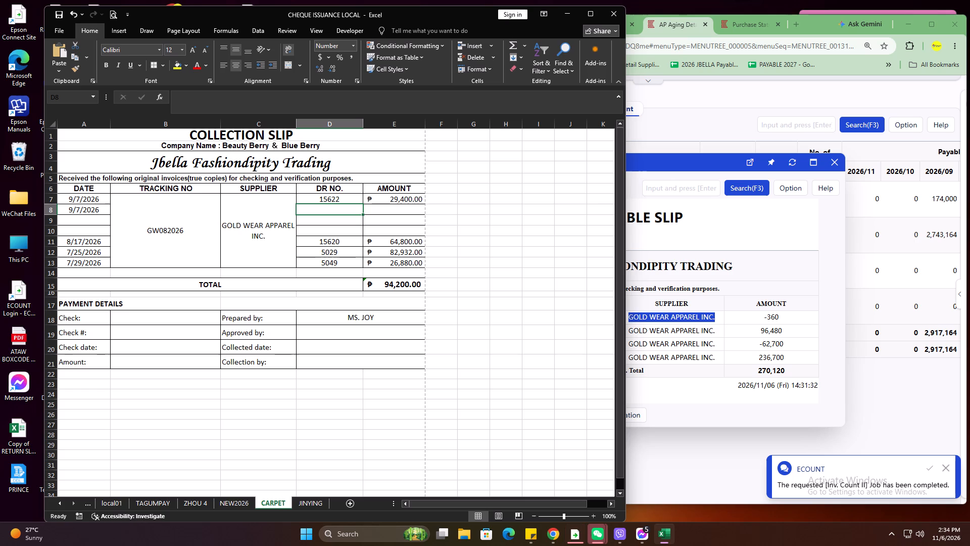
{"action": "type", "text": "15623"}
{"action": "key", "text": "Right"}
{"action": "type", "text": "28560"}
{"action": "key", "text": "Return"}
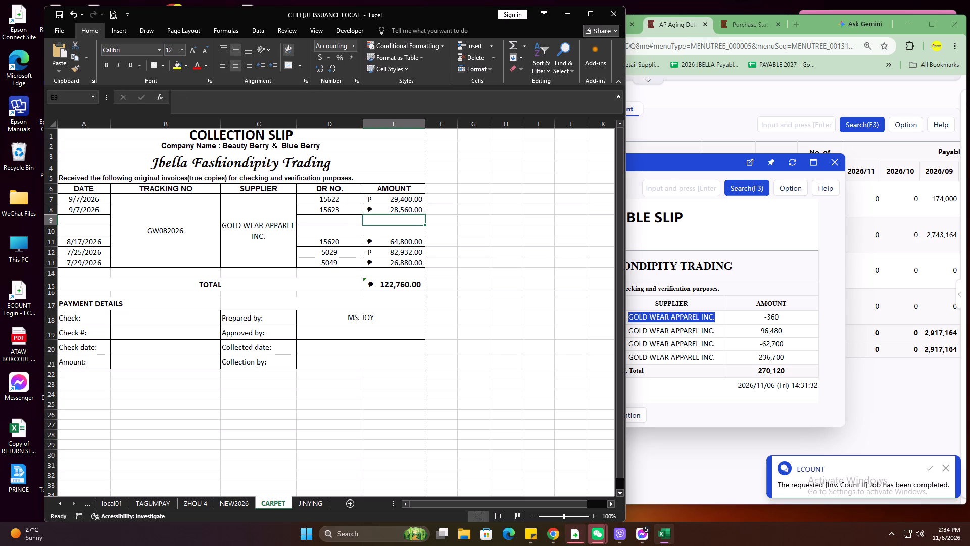
Fill invoice row 9 with the date 9/8/2026, DR no. 15624 and an amount of 41,760.
{"action": "left_click", "coordinate": [87, 218]}
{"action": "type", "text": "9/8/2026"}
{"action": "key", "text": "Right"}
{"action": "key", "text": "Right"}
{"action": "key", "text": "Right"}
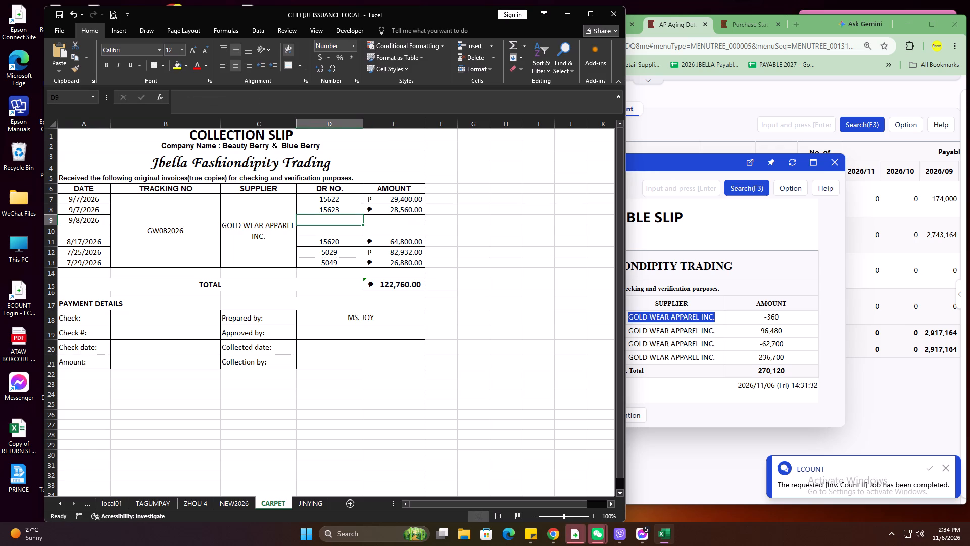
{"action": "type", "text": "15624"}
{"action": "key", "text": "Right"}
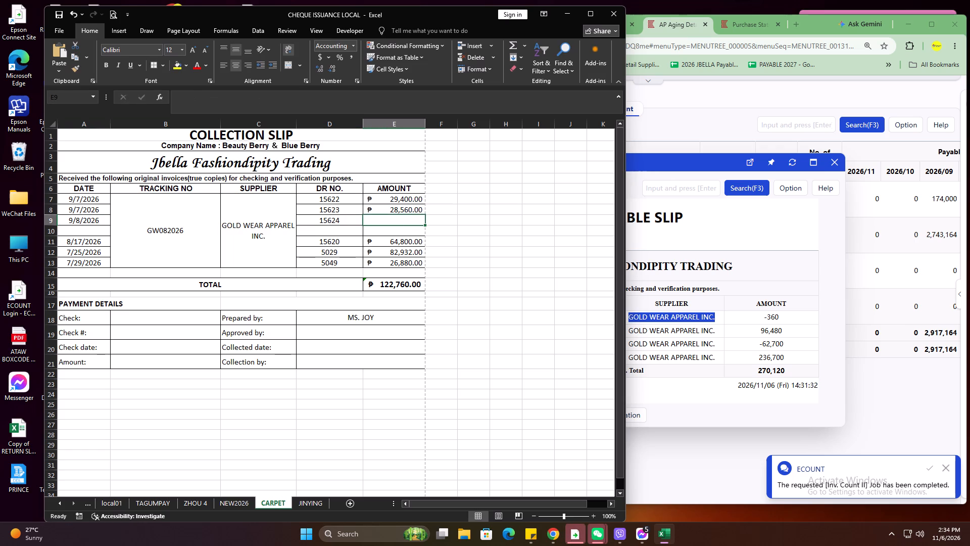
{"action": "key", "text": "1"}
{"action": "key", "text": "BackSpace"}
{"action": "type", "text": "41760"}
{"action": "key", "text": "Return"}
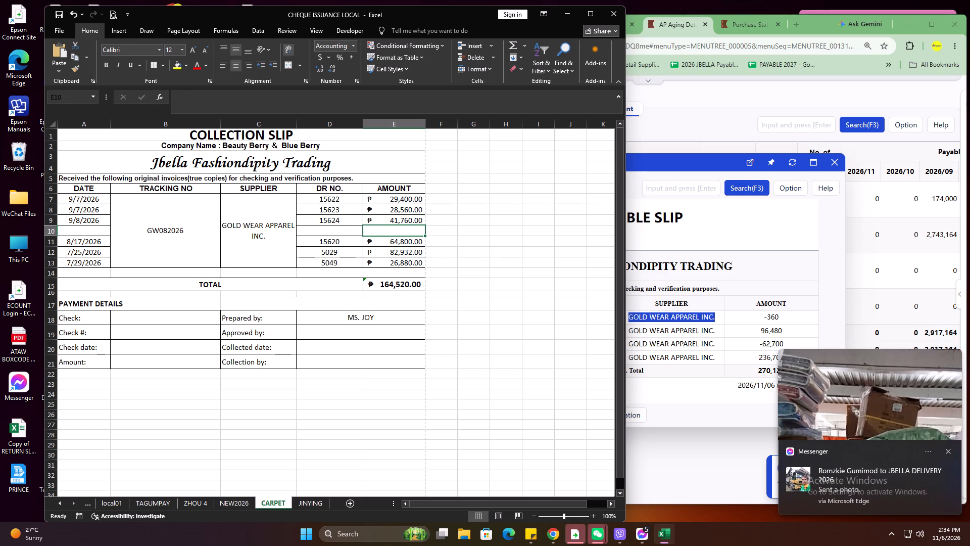
Enter the date for the empty invoice row 10, beginning with month 9.
{"action": "left_click", "coordinate": [87, 238]}
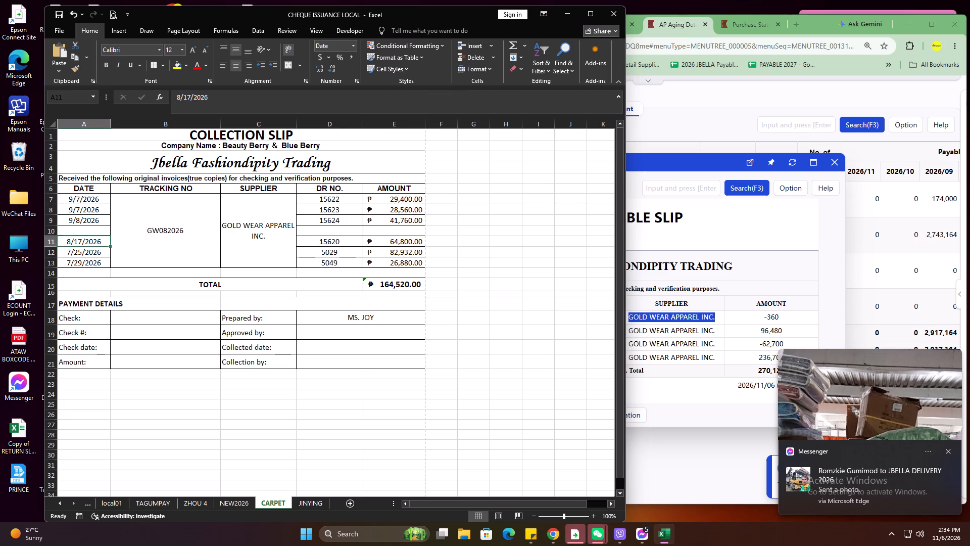
{"action": "left_click", "coordinate": [89, 231]}
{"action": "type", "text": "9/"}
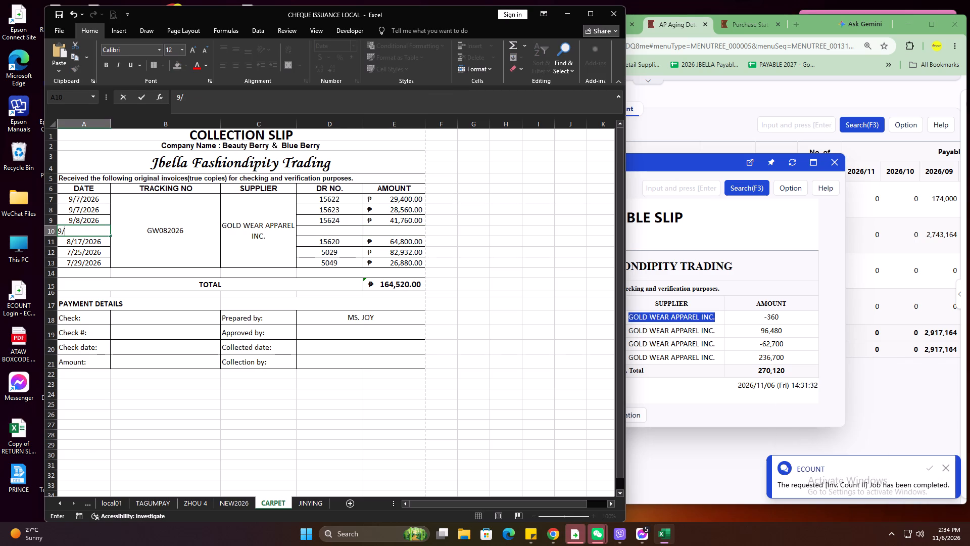
Set the dates of invoice rows 10 and 11 to 9/8/2026.
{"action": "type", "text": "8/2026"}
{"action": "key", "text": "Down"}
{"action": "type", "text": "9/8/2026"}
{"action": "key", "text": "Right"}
Fill invoice row 10 with DR no. 15625 and an amount of 42,960.
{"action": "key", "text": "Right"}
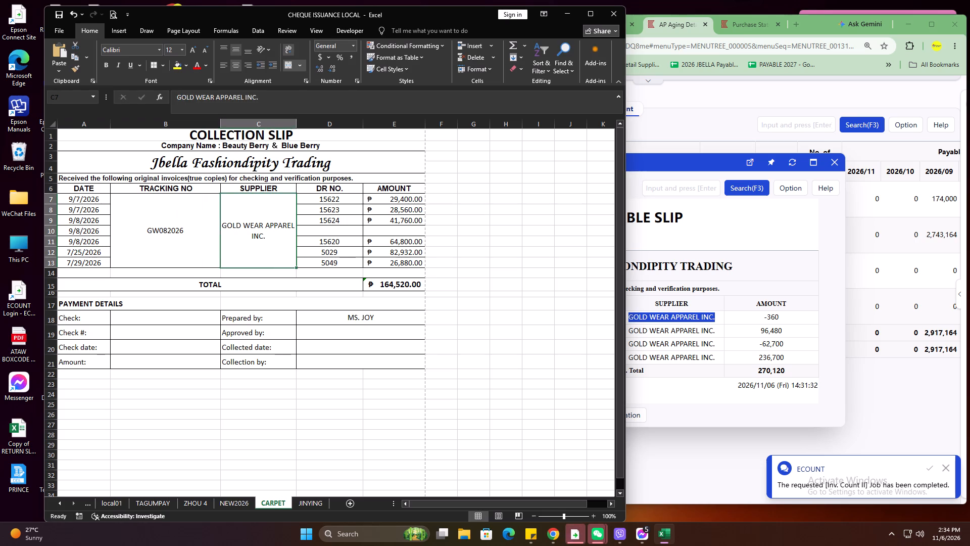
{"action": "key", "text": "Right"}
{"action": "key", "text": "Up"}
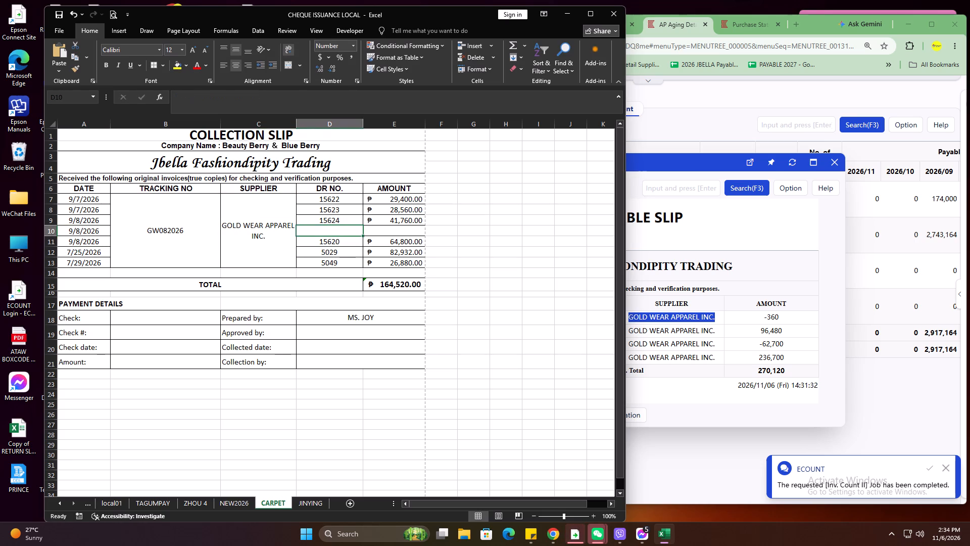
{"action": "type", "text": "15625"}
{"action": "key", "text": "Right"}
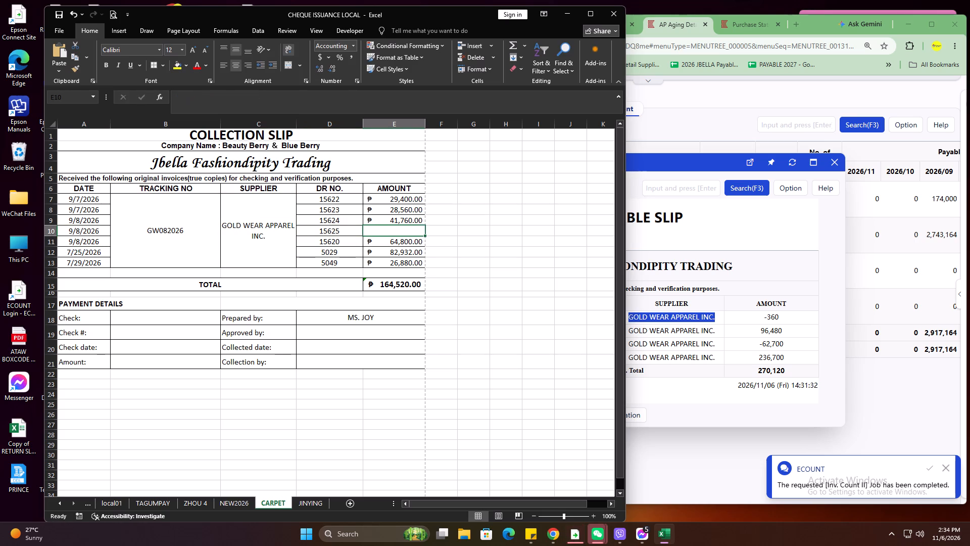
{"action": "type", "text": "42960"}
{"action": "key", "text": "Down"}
Set invoice row 11 to DR no. 15626 with an amount of 43,680.
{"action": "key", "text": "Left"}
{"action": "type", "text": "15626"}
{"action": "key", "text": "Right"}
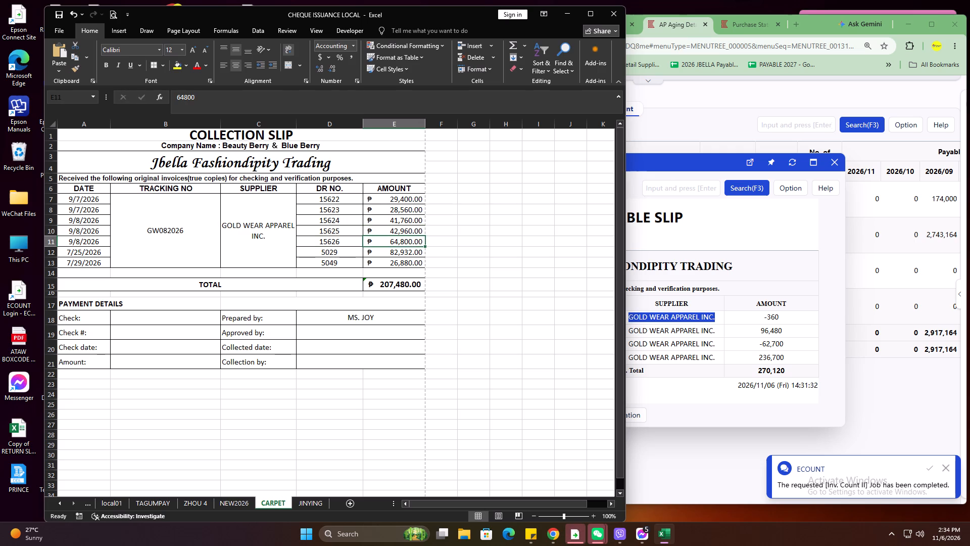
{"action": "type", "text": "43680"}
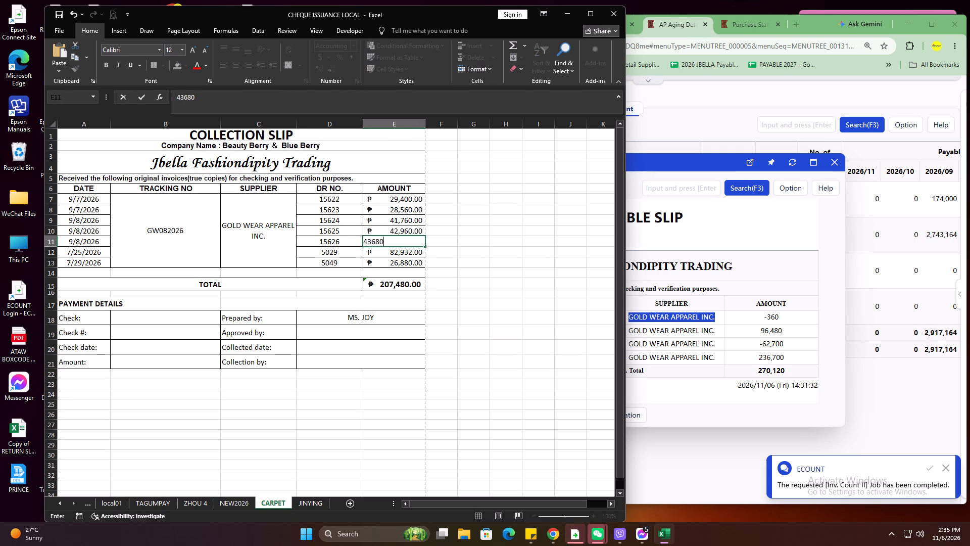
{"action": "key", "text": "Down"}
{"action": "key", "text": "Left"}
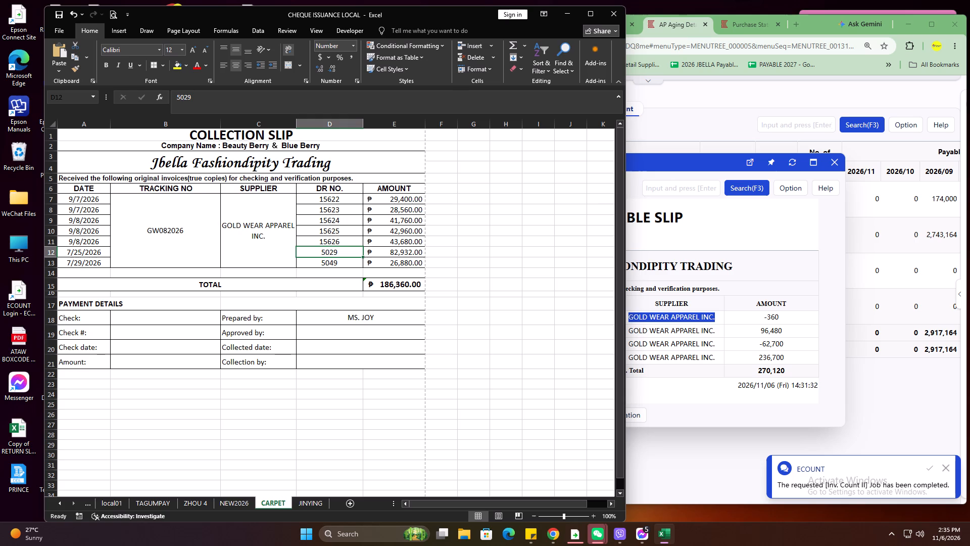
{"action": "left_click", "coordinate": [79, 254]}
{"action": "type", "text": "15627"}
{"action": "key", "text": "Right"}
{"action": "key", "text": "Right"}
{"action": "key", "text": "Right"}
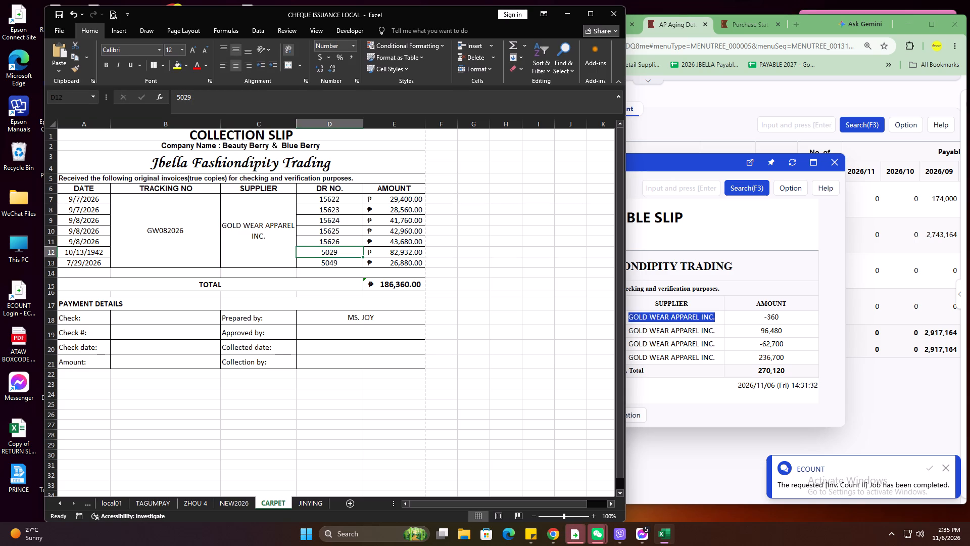
Fill invoice row 12 with the date 9/30/2026, DR no. 15627 and an amount of 17,940.
{"action": "left_click", "coordinate": [85, 254]}
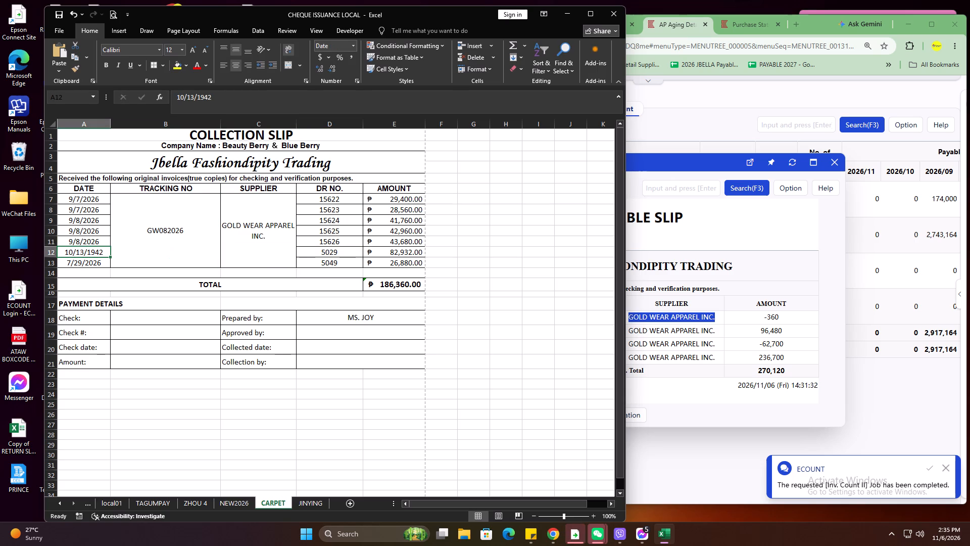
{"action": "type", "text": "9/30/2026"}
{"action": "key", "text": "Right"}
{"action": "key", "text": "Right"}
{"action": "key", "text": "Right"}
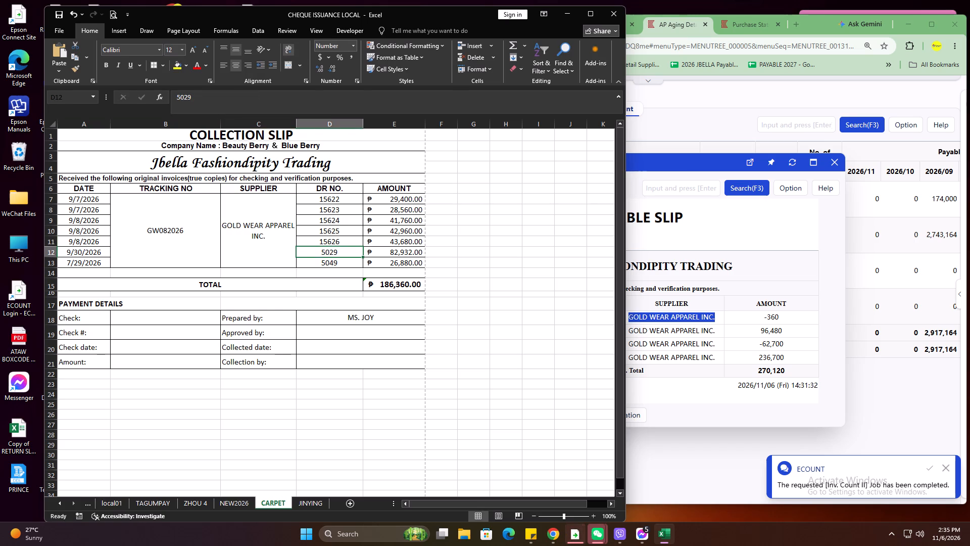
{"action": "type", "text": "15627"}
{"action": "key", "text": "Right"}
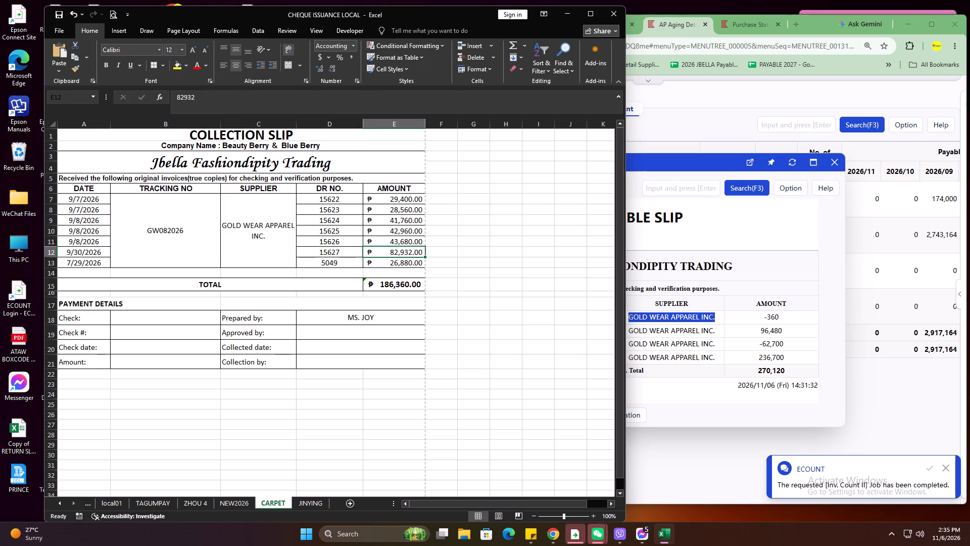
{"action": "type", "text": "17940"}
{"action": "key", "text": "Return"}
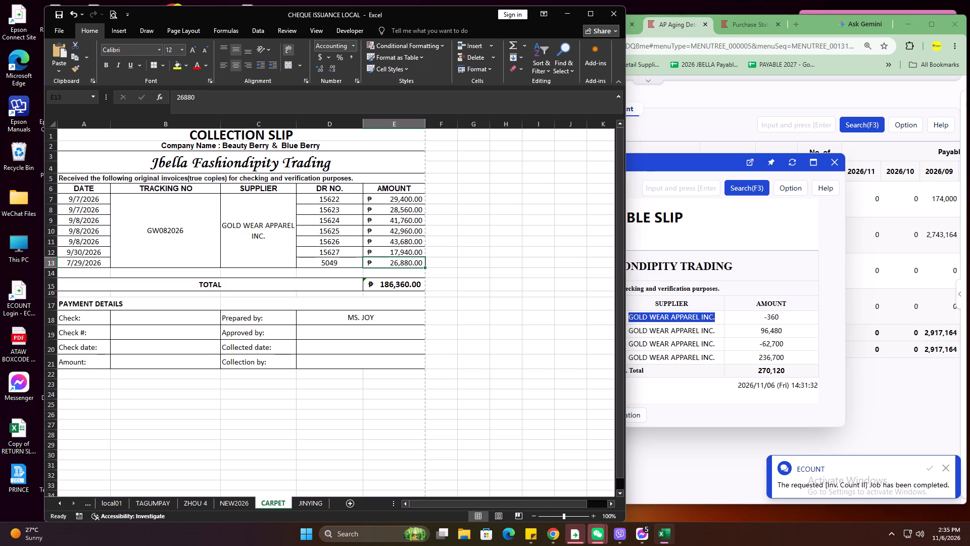
Fill invoice row 13 with the date 9/30/2026, DR no. 15628 and an amount of 32,400.
{"action": "left_click", "coordinate": [86, 260]}
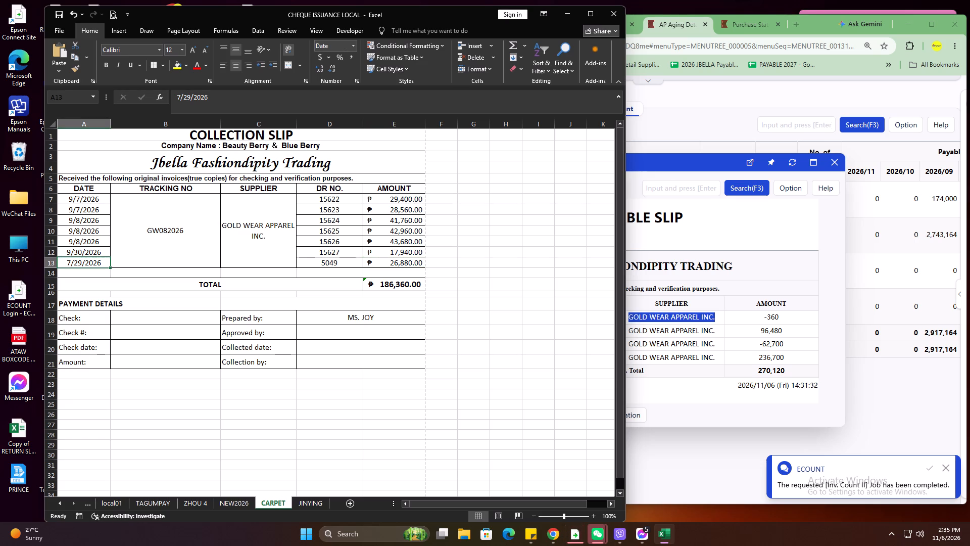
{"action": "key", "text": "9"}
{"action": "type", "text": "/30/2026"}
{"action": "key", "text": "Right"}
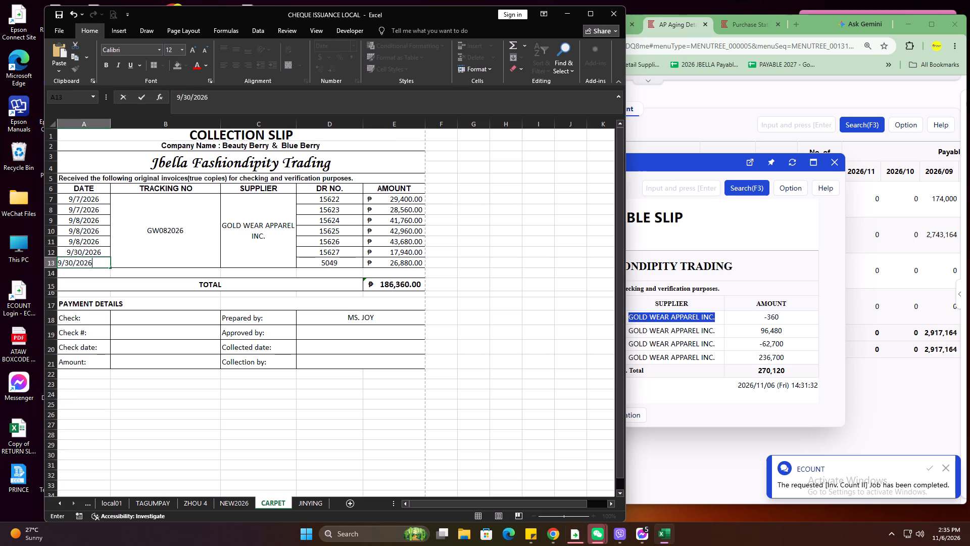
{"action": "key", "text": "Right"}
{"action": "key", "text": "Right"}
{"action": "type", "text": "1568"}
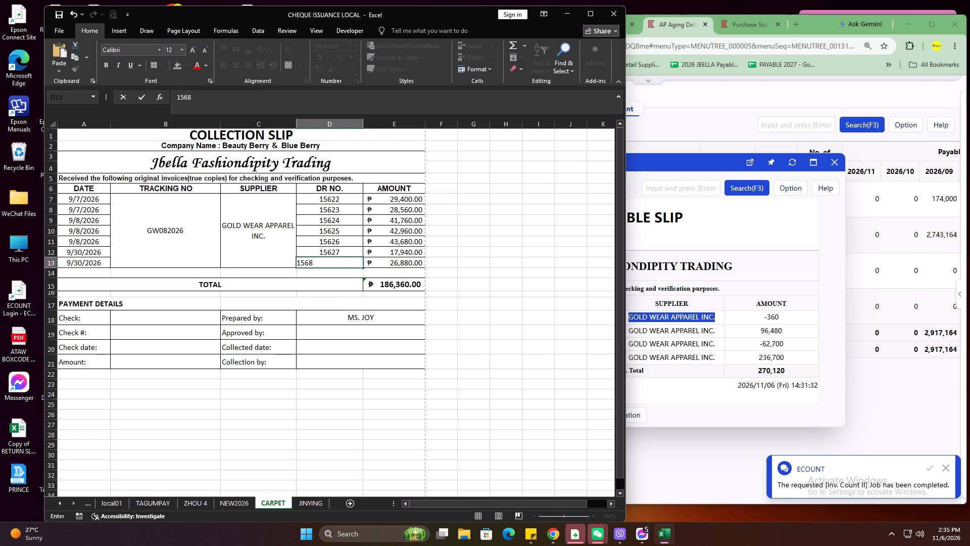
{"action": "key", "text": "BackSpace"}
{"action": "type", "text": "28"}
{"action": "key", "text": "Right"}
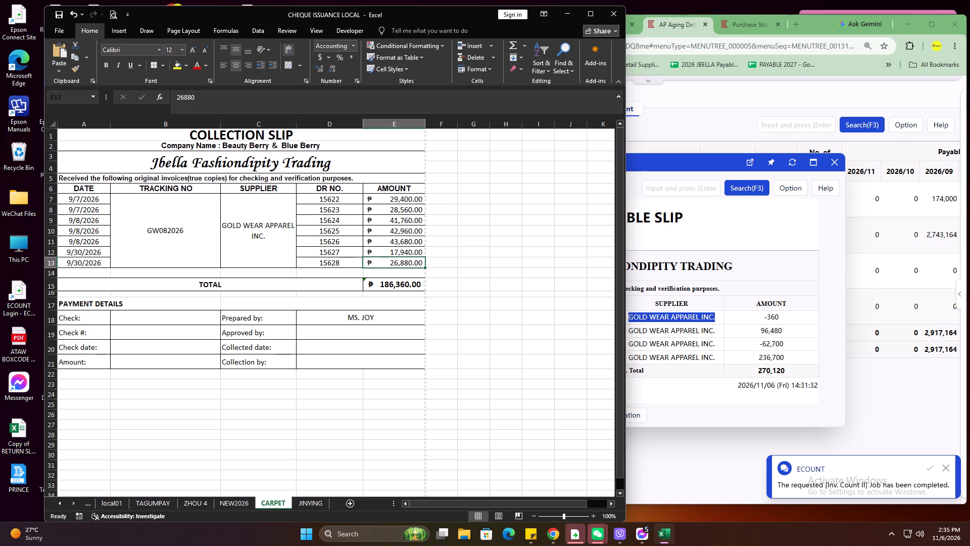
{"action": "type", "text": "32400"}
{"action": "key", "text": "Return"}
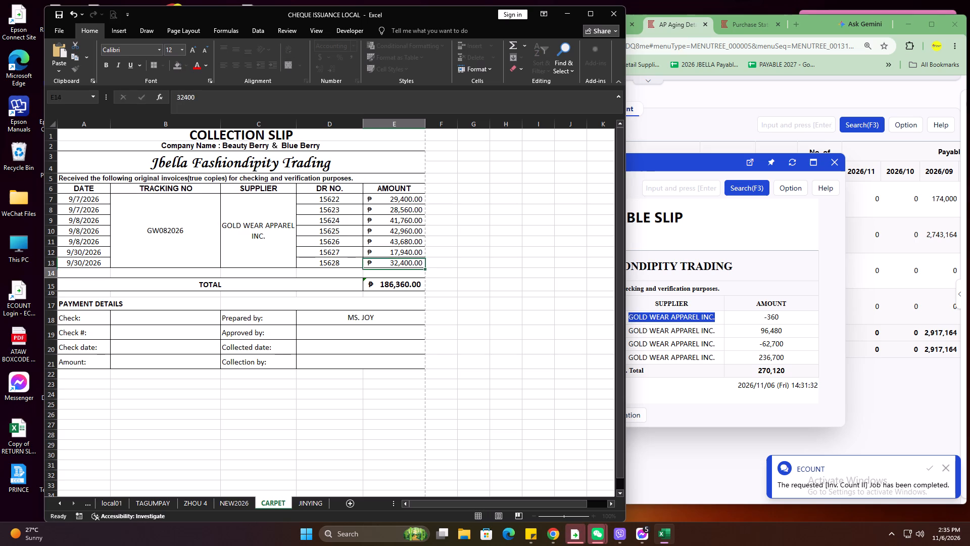